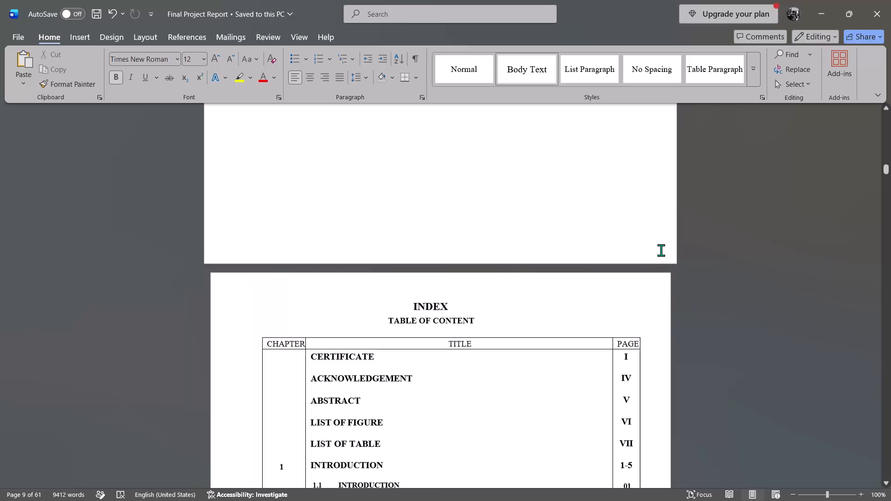
Review the report's table of contents on the INDEX page, from the front-matter entries through the Feasibility Study chapter.
scroll(660, 248, "down", 1)
scroll(593, 255, "down", 1)
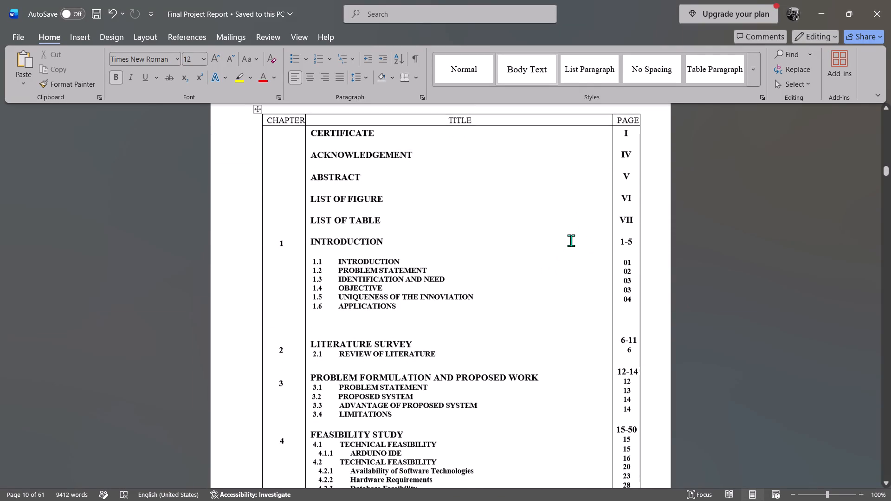
scroll(579, 236, "down", 4)
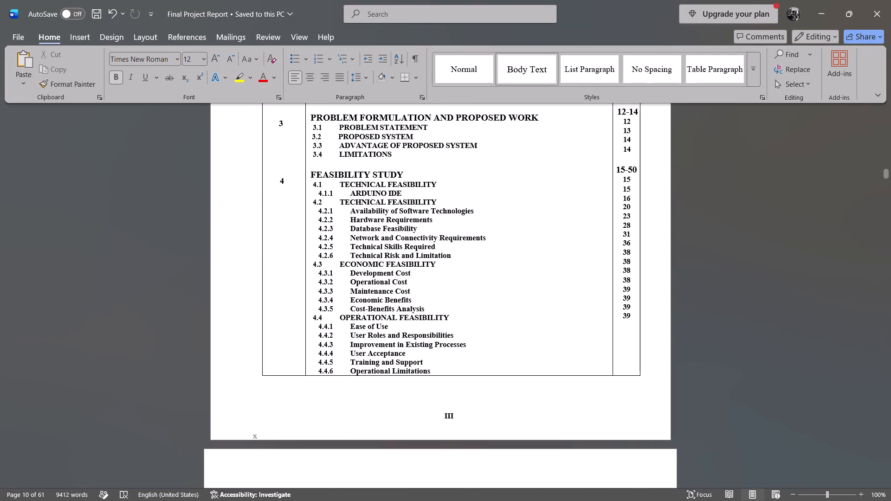
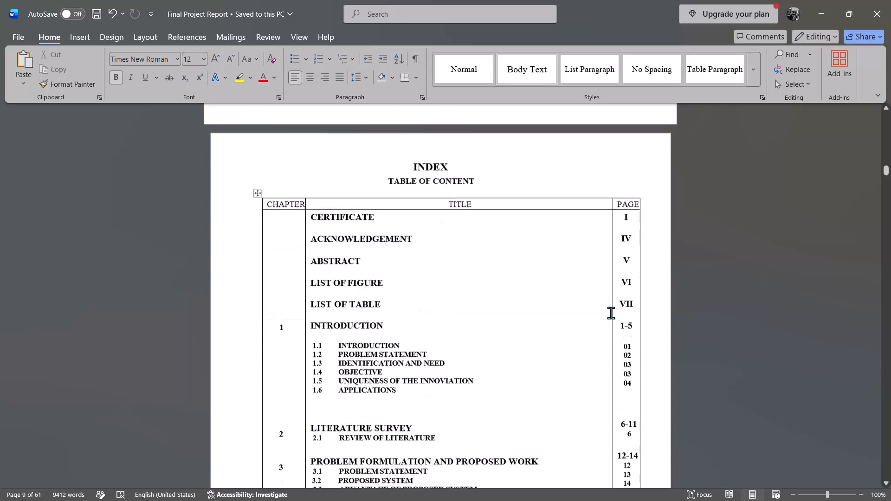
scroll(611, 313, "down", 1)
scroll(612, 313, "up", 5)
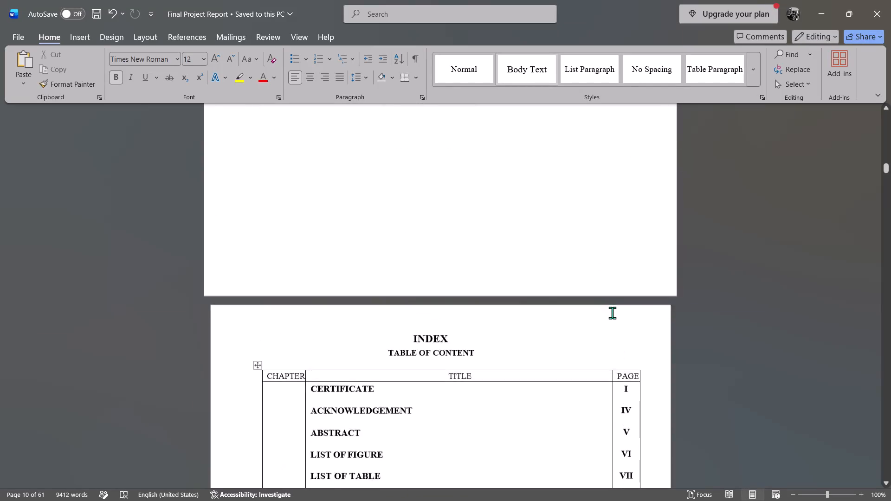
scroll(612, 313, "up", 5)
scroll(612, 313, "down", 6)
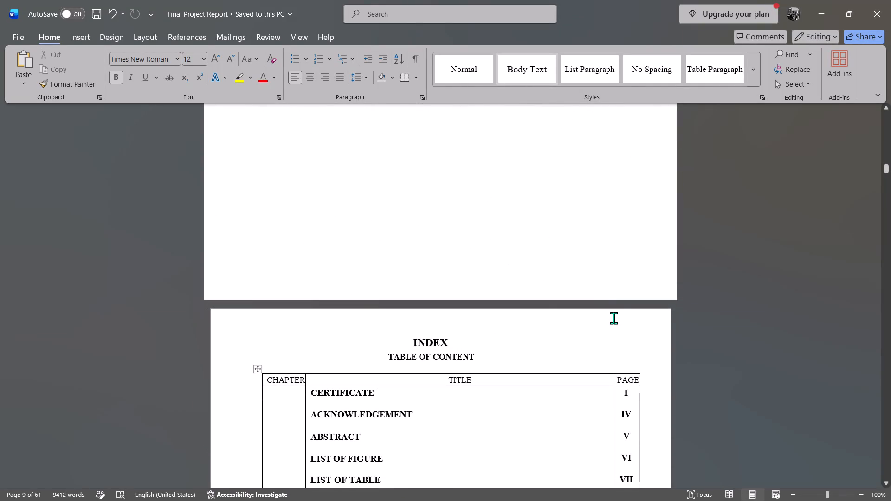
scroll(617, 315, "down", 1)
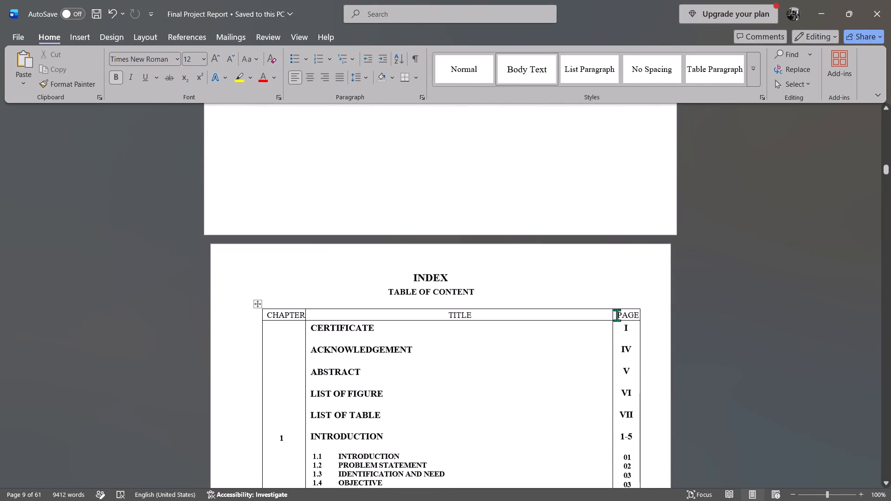
Review the report's front matter before the index, from the Acknowledgement back through the students' Project Completion Certificates.
scroll(617, 315, "up", 19)
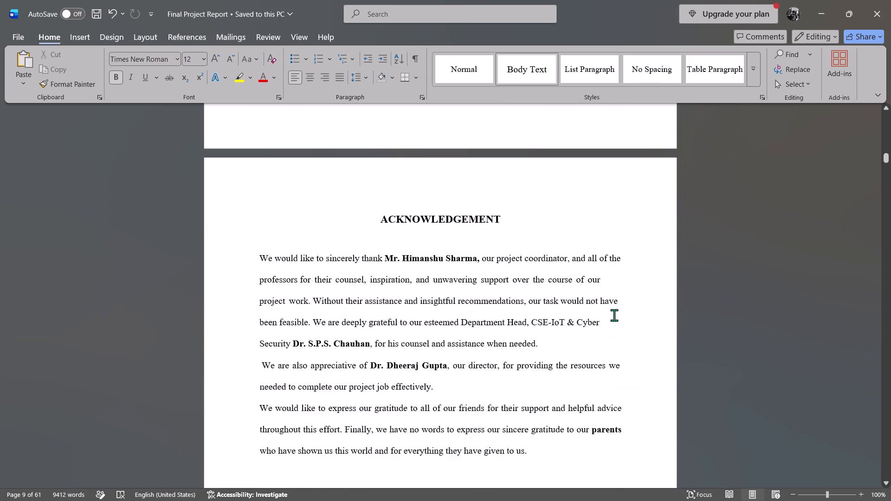
scroll(614, 315, "up", 16)
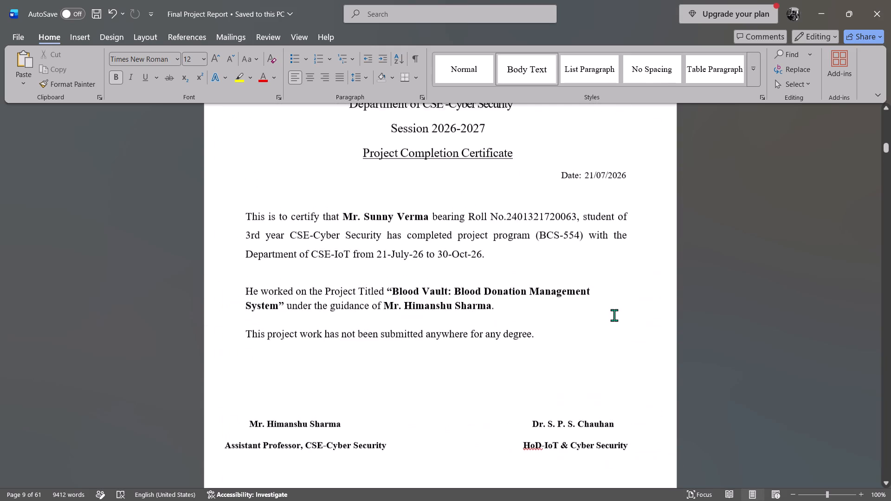
scroll(614, 315, "up", 18)
scroll(614, 315, "down", 2)
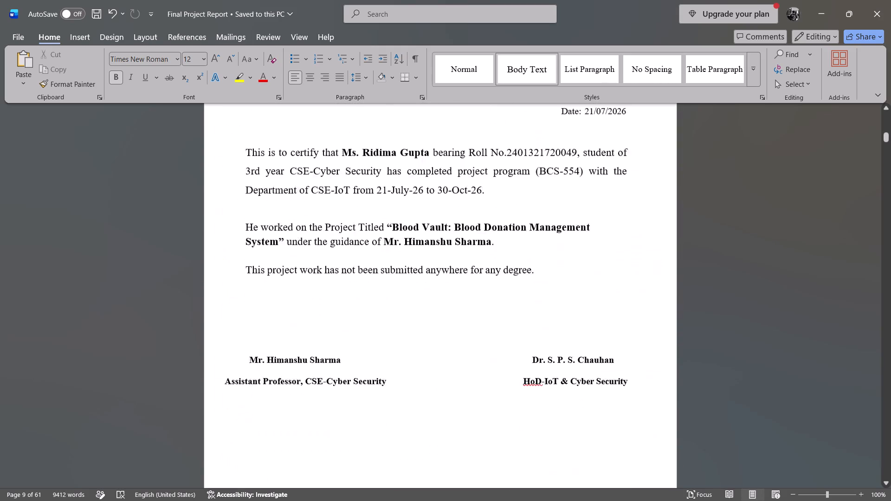
scroll(614, 315, "down", 4)
scroll(608, 323, "up", 10)
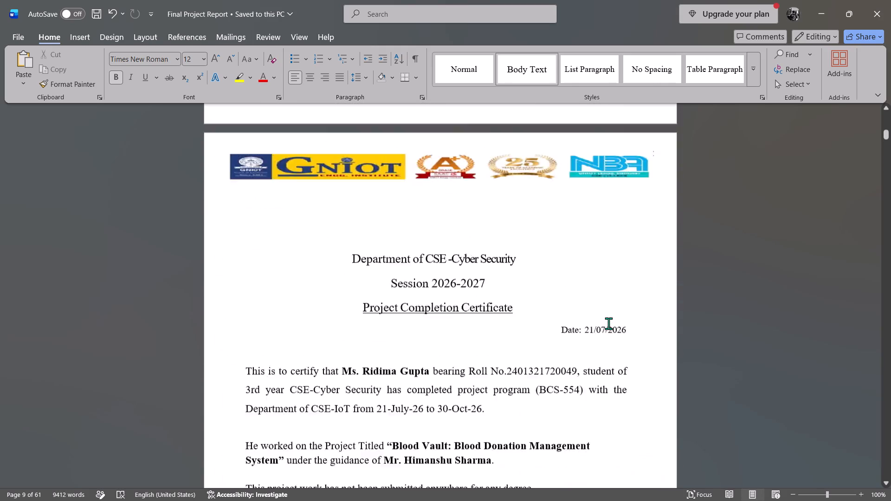
scroll(608, 323, "up", 2)
scroll(608, 323, "down", 1)
scroll(608, 323, "up", 12)
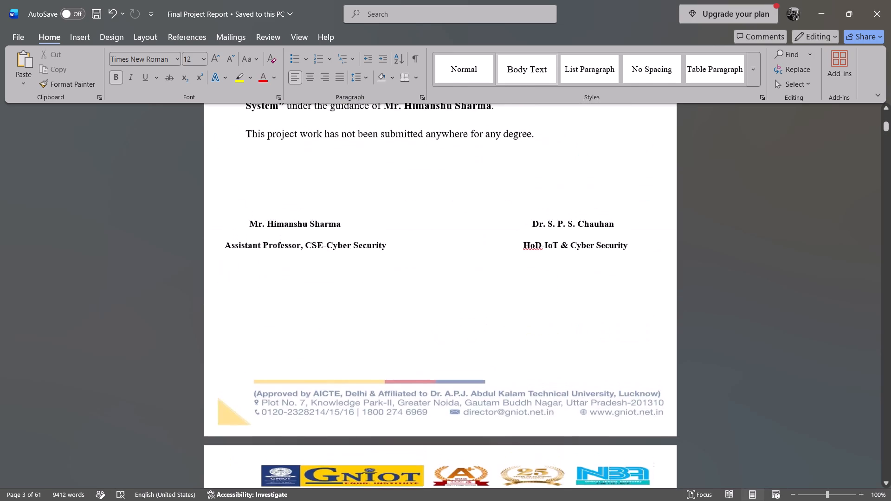
scroll(608, 323, "up", 12)
scroll(607, 323, "down", 6)
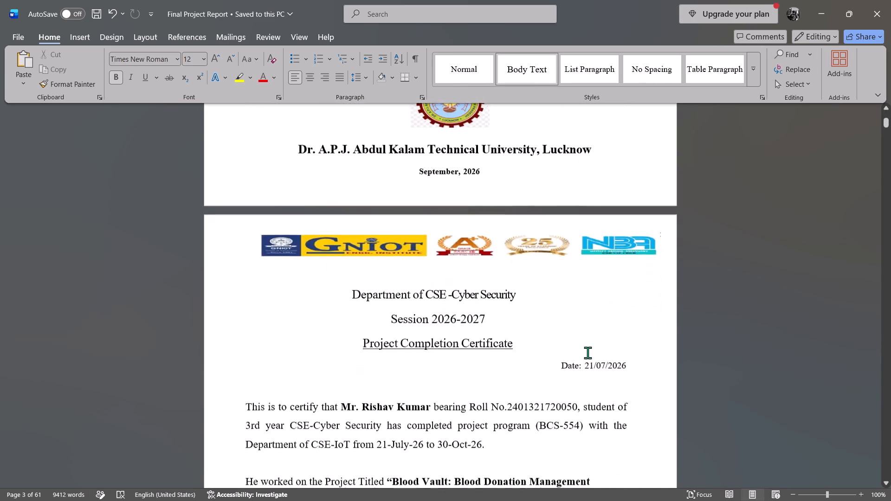
Review the students' Project Completion Certificate pages, including their details, project title and signature blocks.
scroll(588, 353, "down", 7)
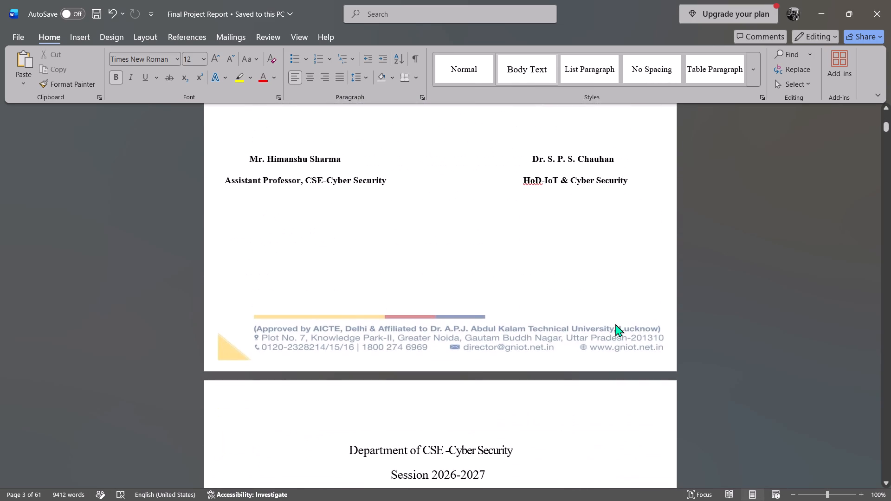
left_click(465, 266)
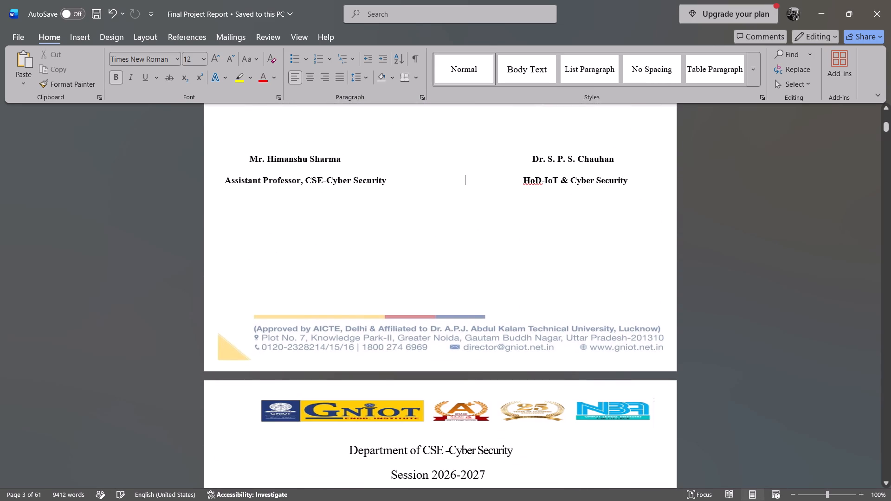
scroll(514, 267, "down", 2)
scroll(514, 267, "up", 1)
scroll(514, 267, "down", 4)
scroll(782, 250, "down", 1)
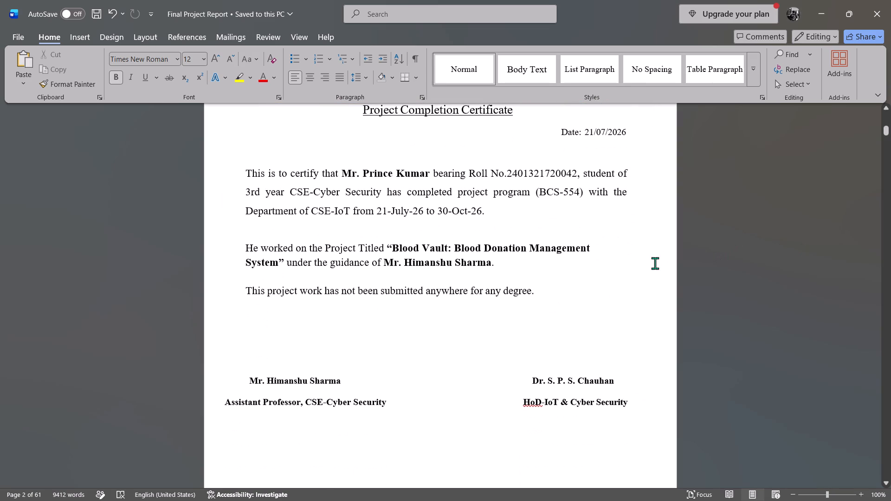
Examine the INDEX page's table of contents, checking chapter titles and page numbers from Certificate through Feasibility Study.
middle_click(655, 263)
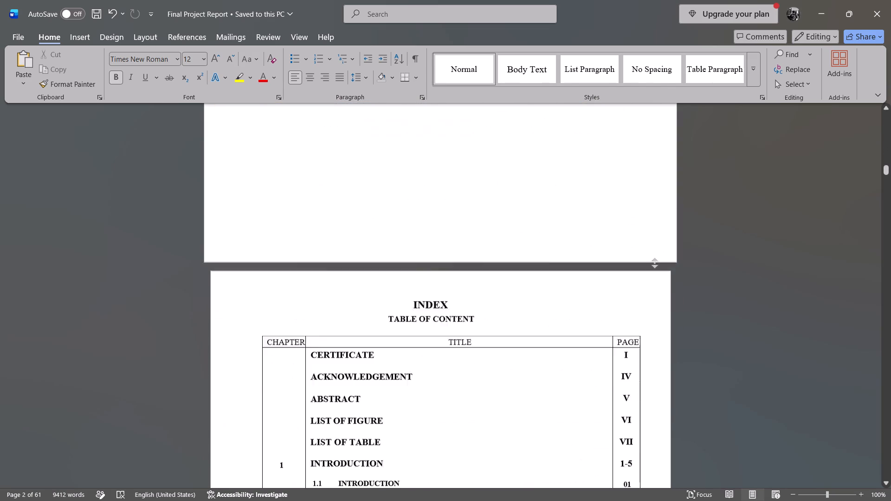
middle_click(645, 271)
scroll(636, 282, "down", 3)
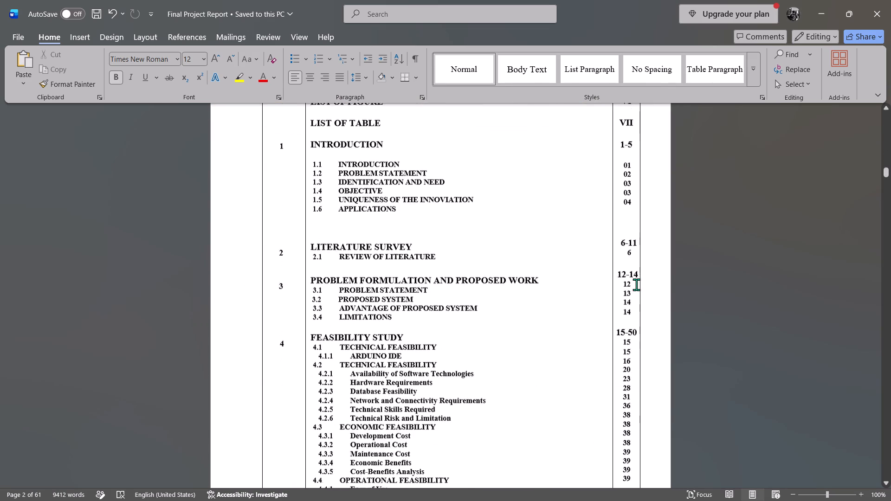
scroll(588, 327, "down", 1)
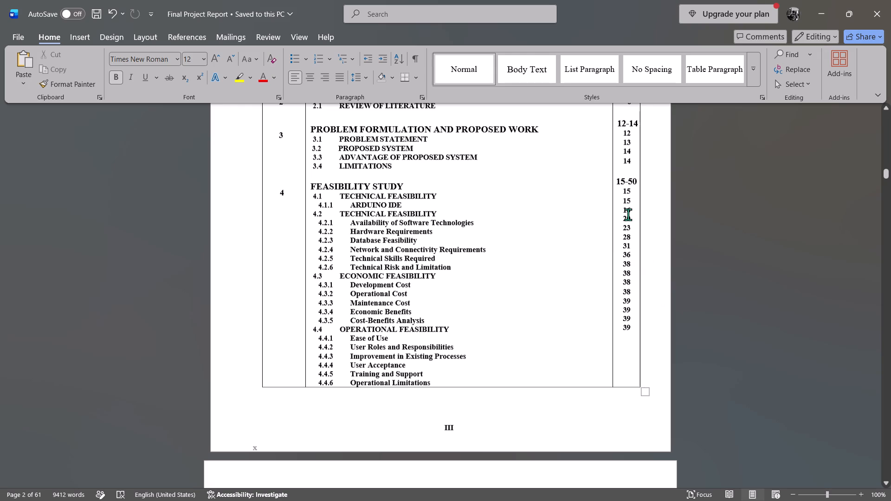
scroll(628, 288, "up", 5)
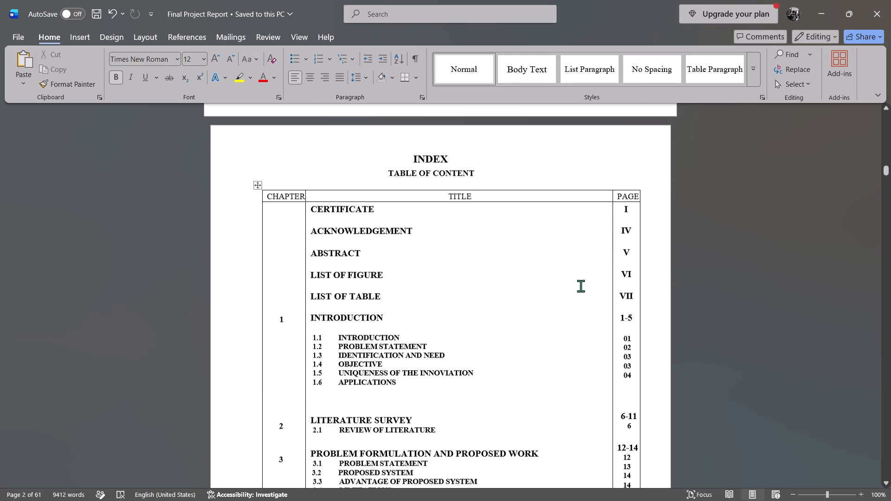
Switch from the report to the WhatsApp window.
key("alt+Tab")
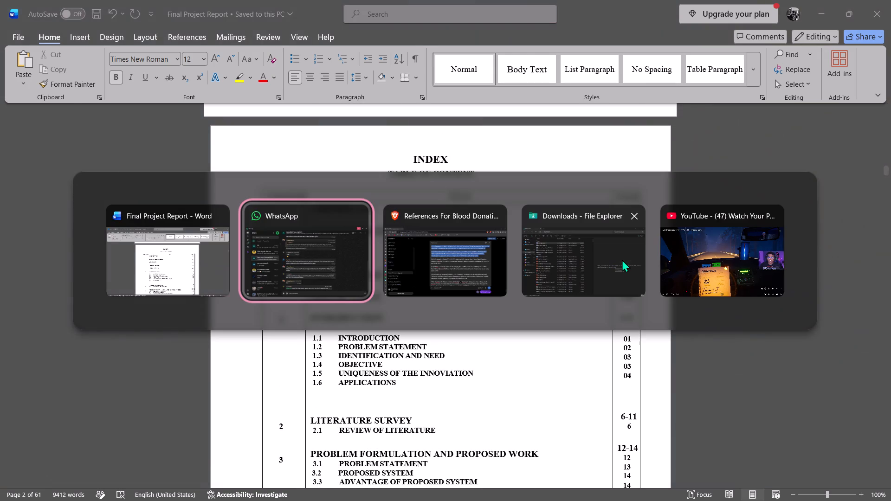
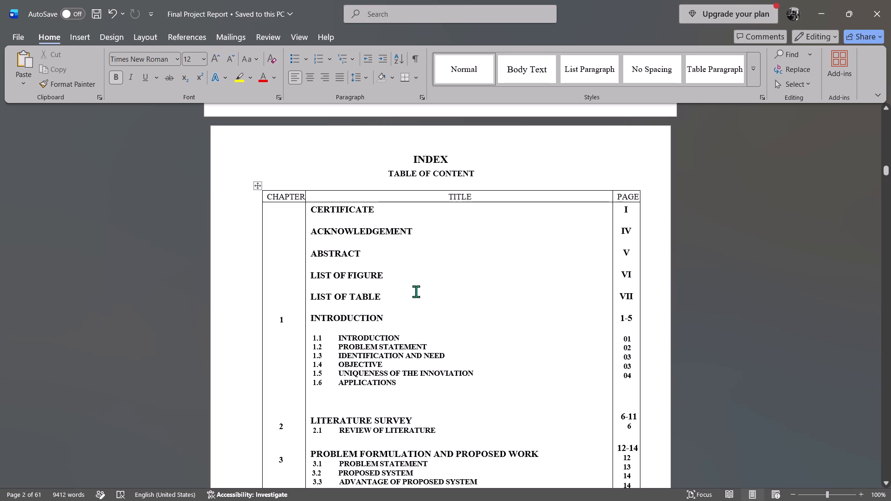
Review the report's front matter from the INDEX page back through the Acknowledgement and Project Completion Certificates to the cover page.
scroll(416, 291, "up", 1)
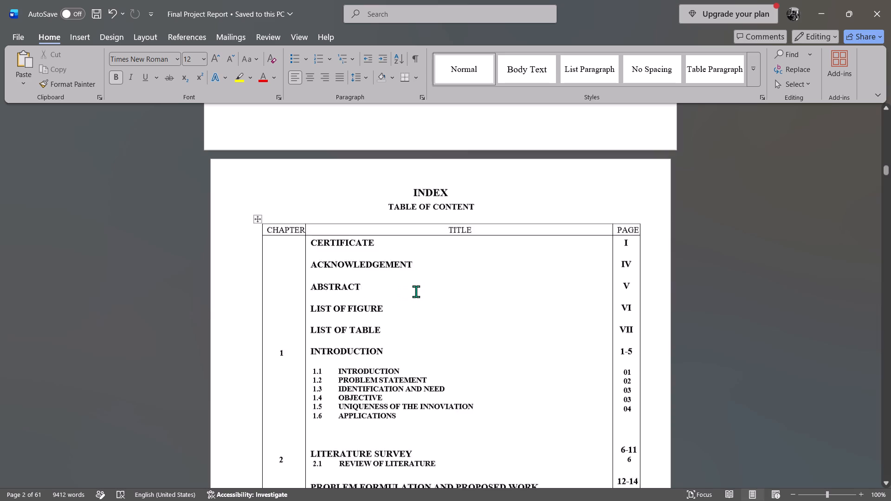
scroll(416, 291, "up", 18)
scroll(416, 291, "up", 3)
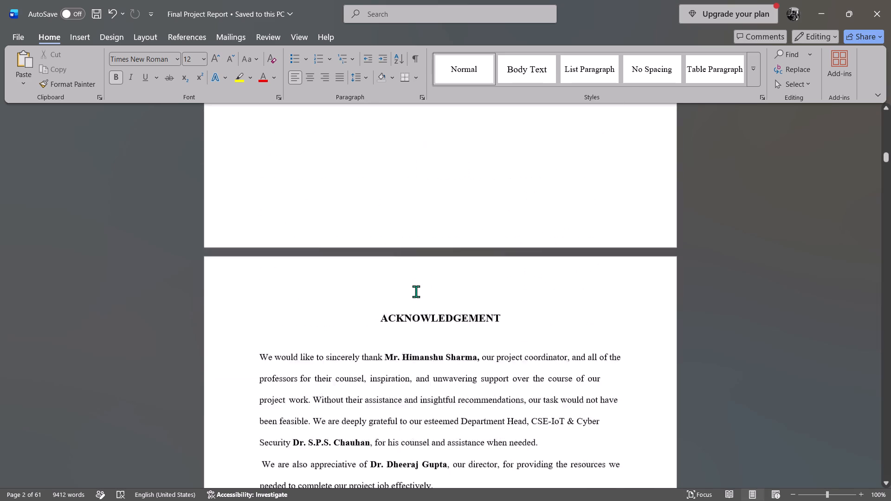
scroll(416, 291, "up", 14)
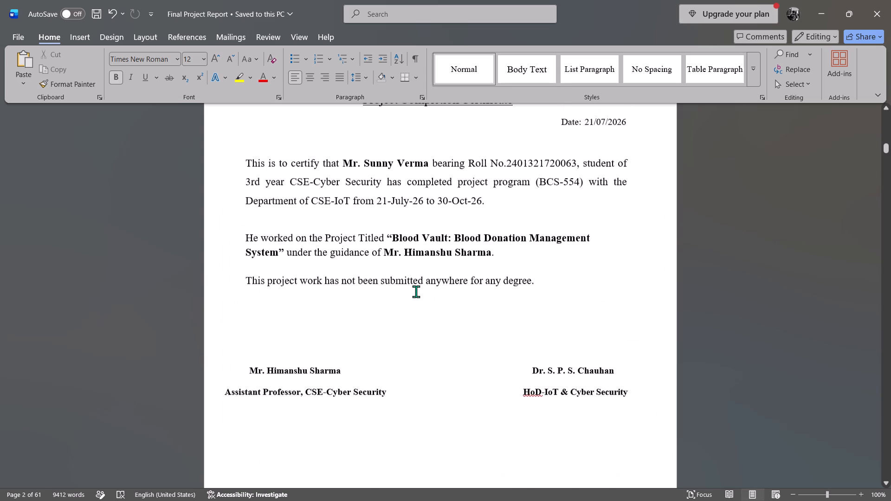
scroll(416, 291, "up", 10)
scroll(416, 291, "down", 1)
scroll(416, 291, "up", 5)
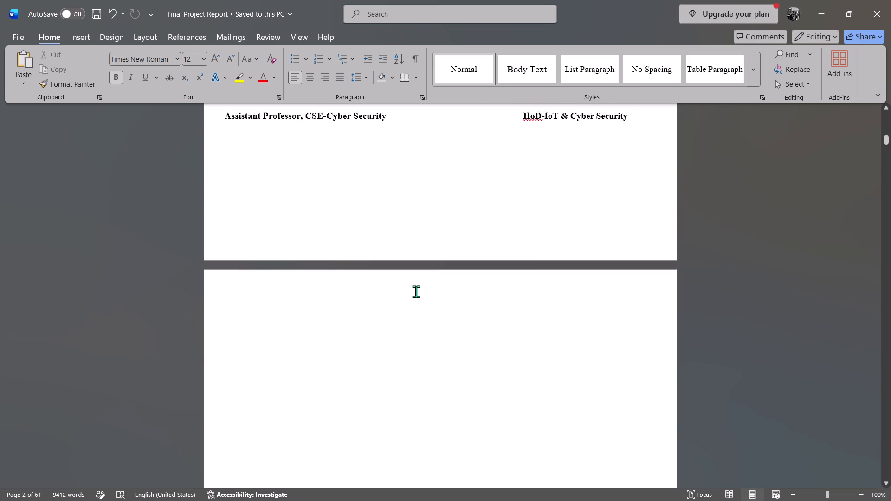
scroll(416, 291, "up", 17)
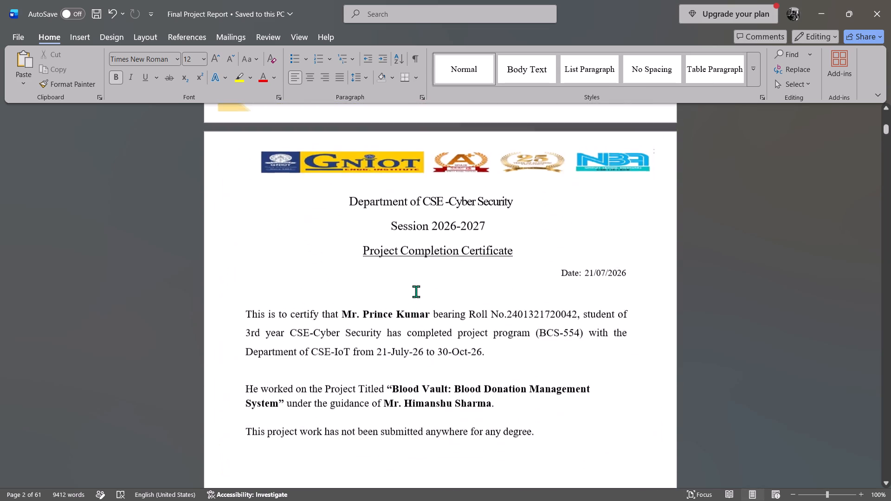
scroll(416, 291, "up", 18)
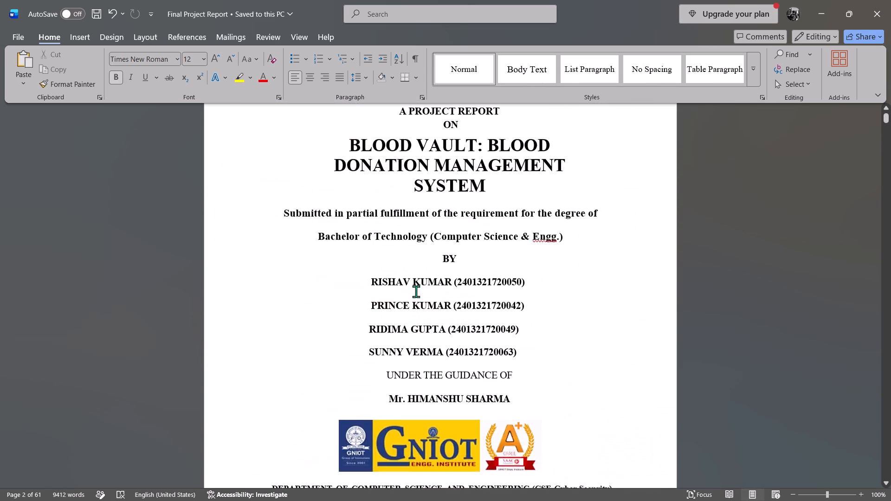
scroll(416, 291, "up", 3)
Bring up the spelling suggestions for "Engg" in the Bachelor of Technology line of the cover page.
left_click(549, 304)
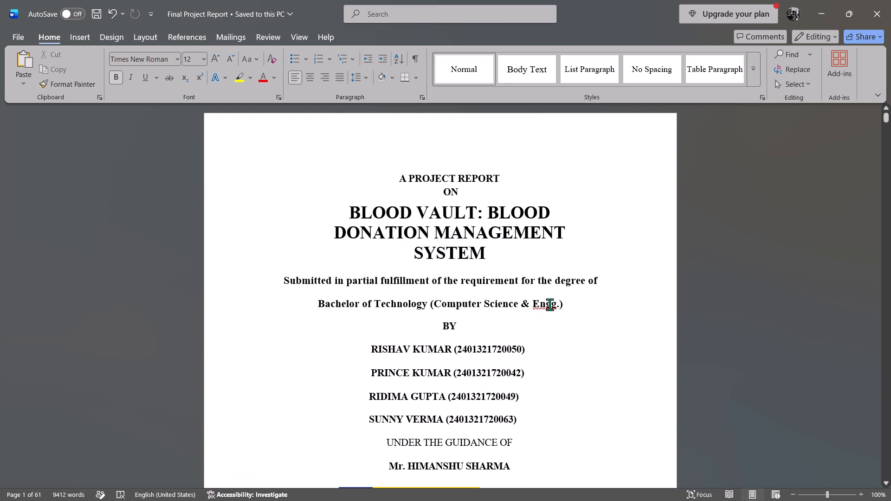
right_click(549, 304)
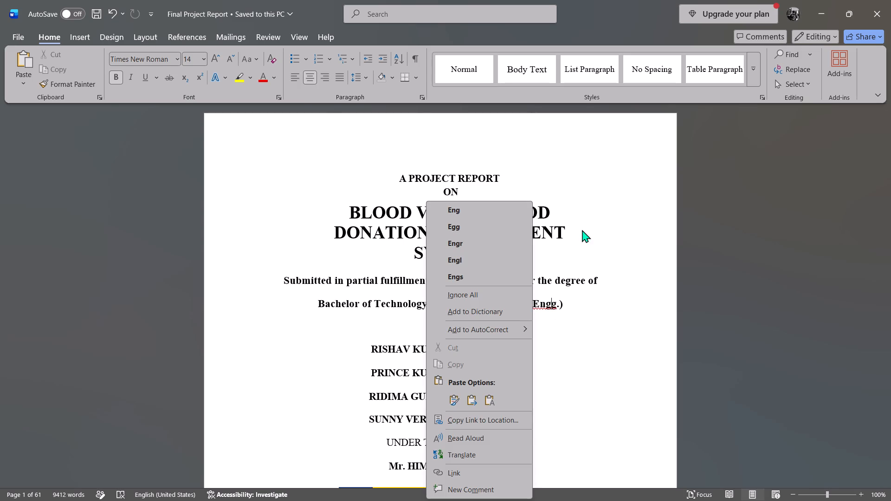
Replace the abbreviation "Engg" with "Engineering" in the Bachelor of Technology line on the cover page.
left_click(577, 298)
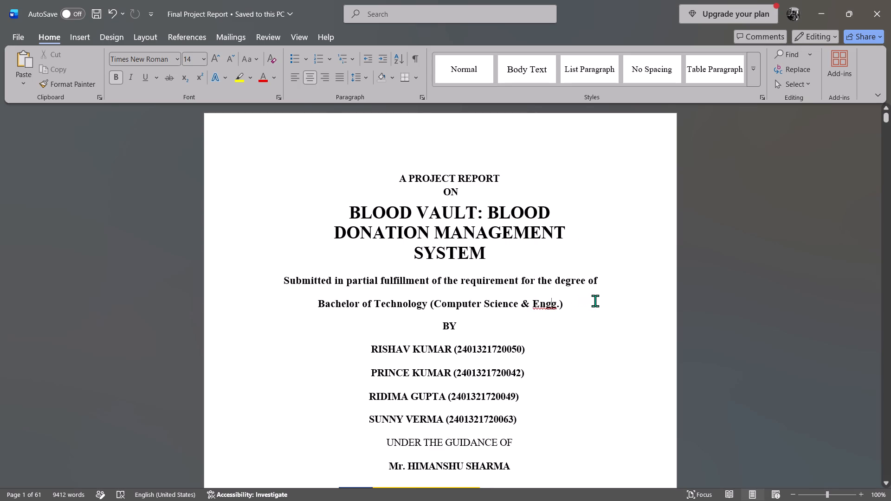
key("Right")
key("backslash")
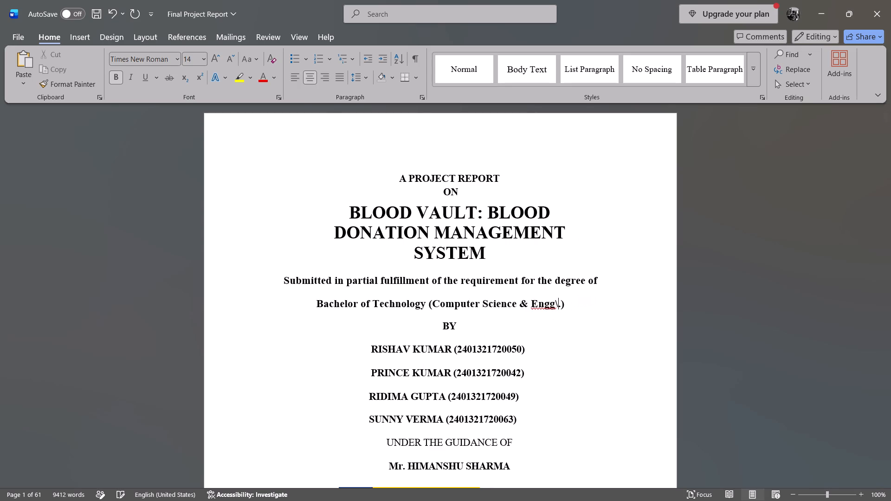
key("BackSpace")
key("BackSpace")
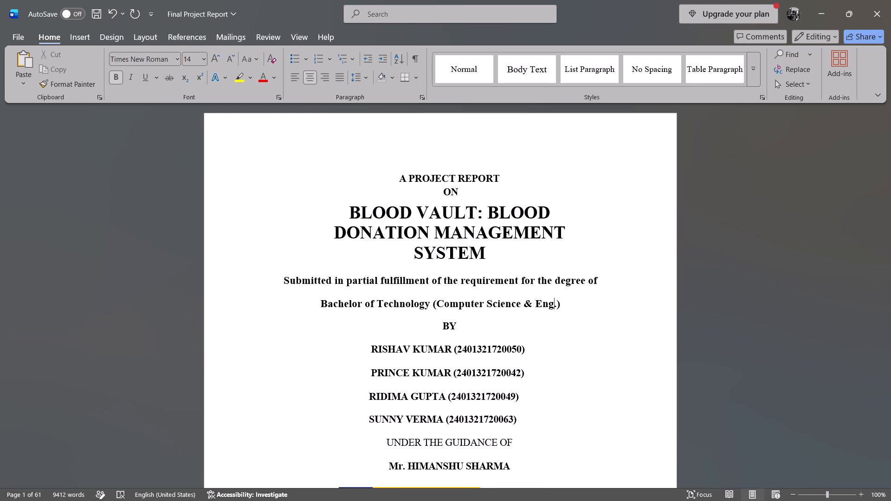
key("e")
type("nee")
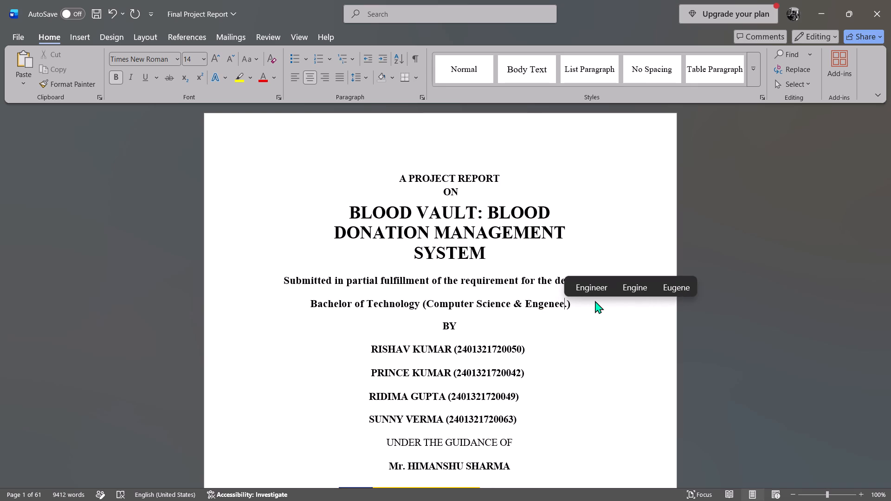
key("BackSpace")
key("BackSpace")
key("BackSpace")
key("BackSpace")
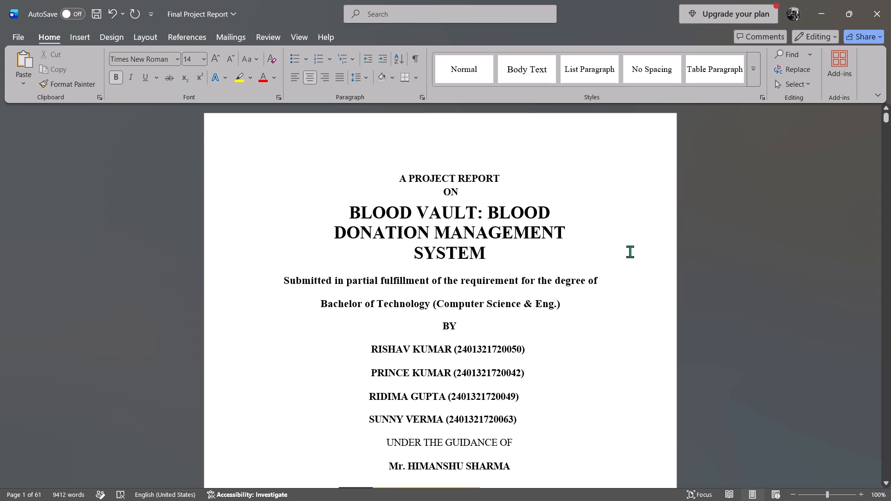
type("eneering")
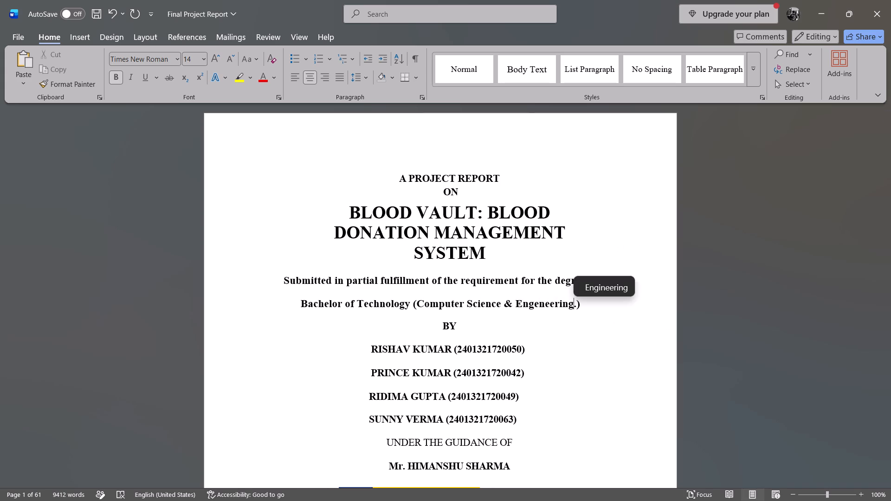
left_click(604, 281)
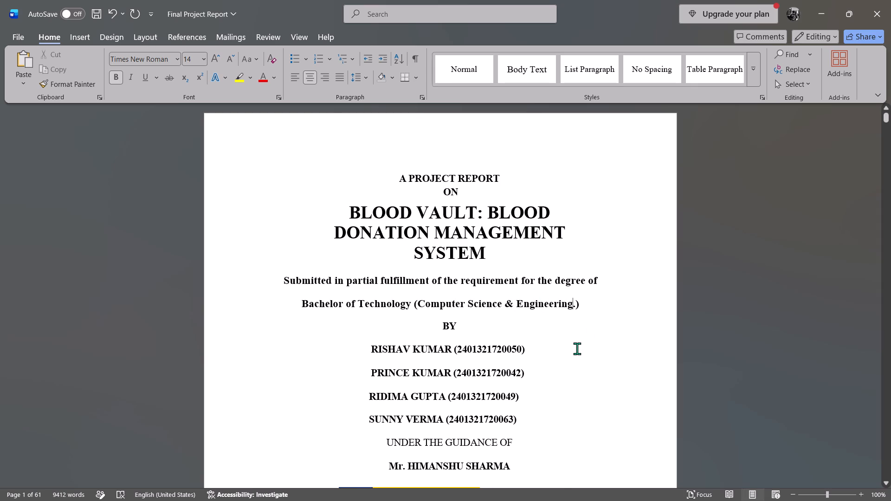
Insert one leading space before the fourth and third student names on the cover page to align the list.
scroll(577, 348, "down", 1)
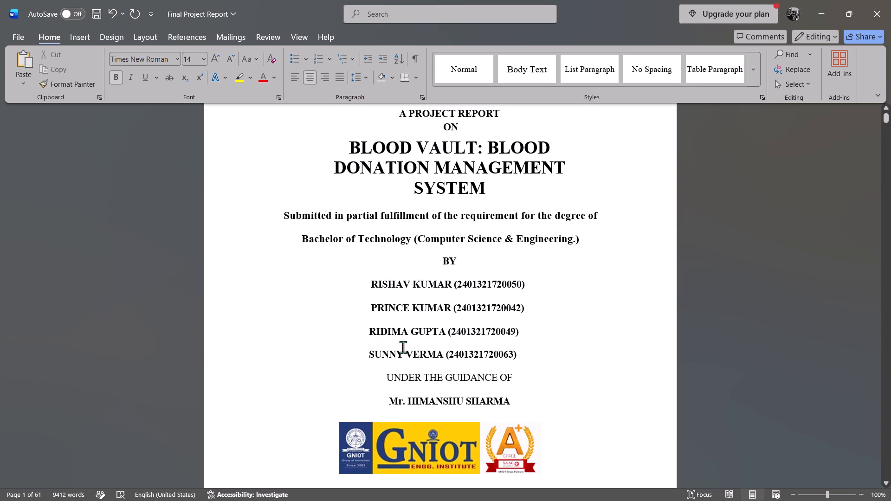
scroll(577, 352, "down", 2)
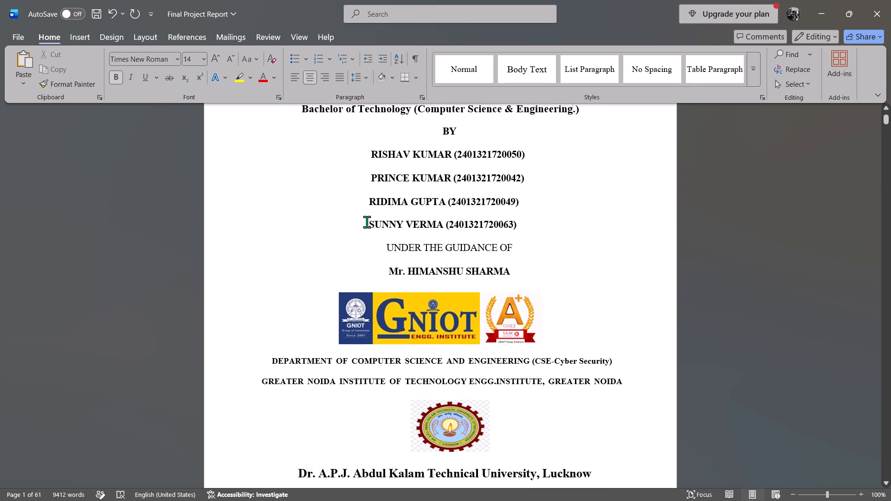
left_click(371, 221)
key("space")
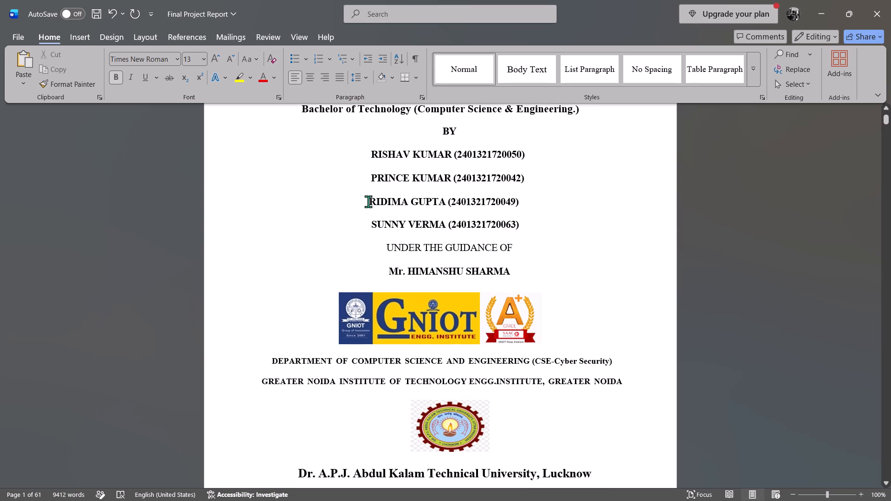
left_click(371, 199)
key("space")
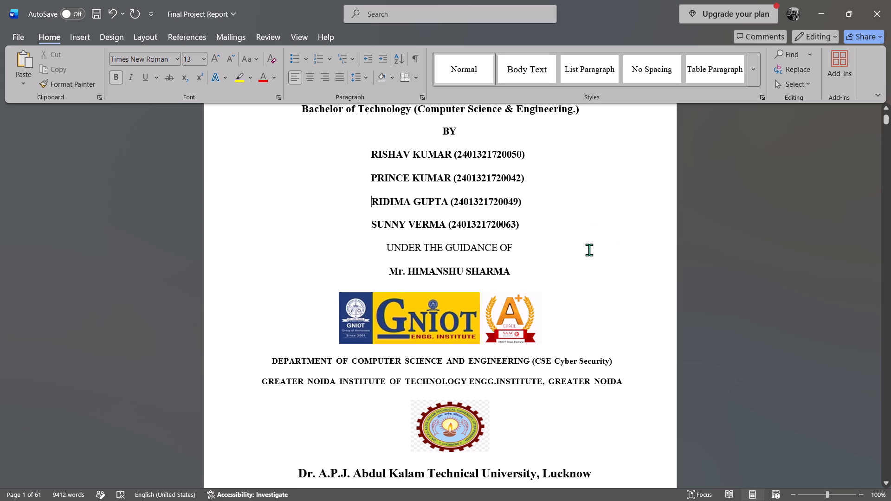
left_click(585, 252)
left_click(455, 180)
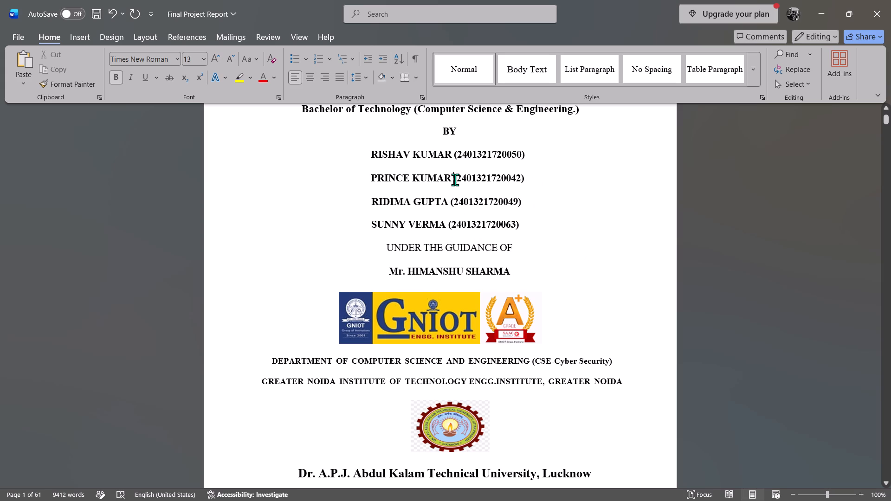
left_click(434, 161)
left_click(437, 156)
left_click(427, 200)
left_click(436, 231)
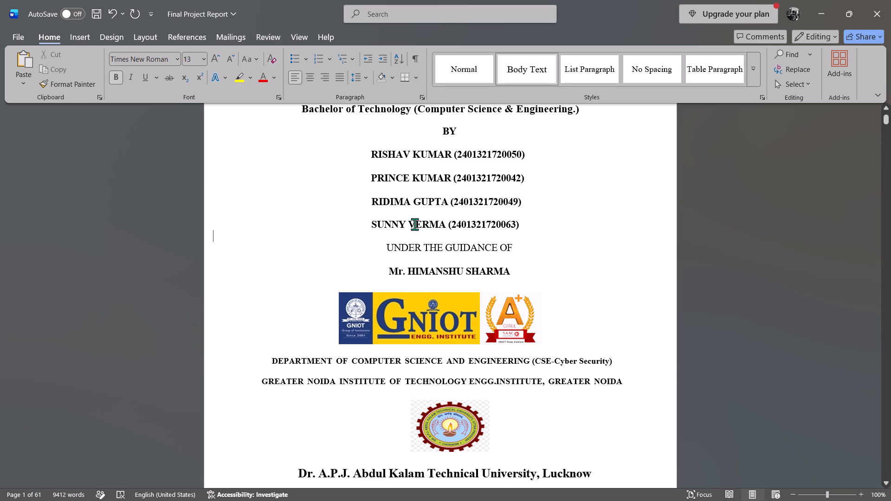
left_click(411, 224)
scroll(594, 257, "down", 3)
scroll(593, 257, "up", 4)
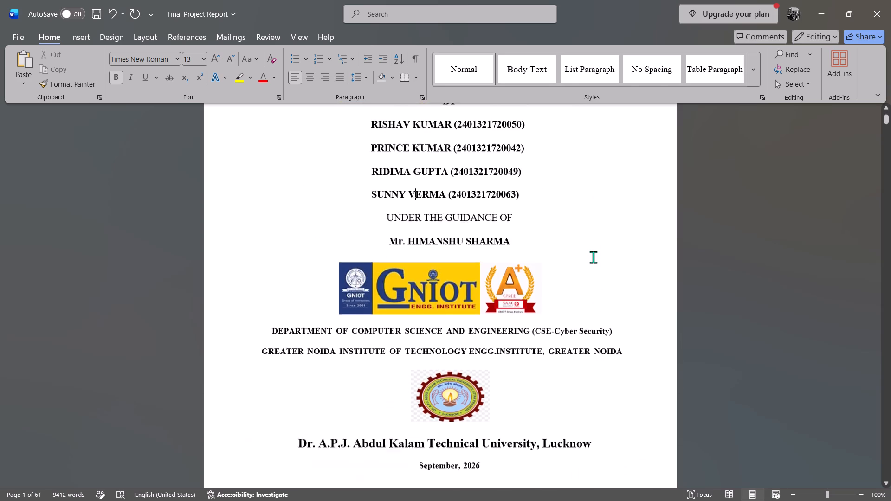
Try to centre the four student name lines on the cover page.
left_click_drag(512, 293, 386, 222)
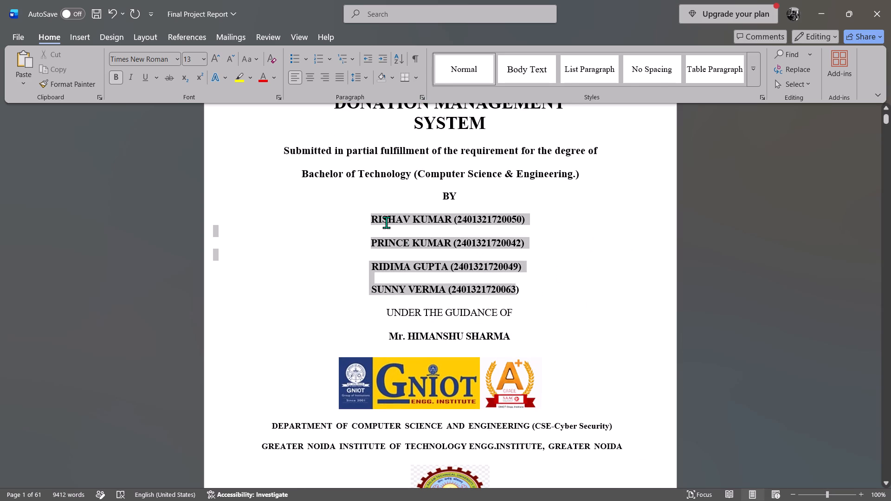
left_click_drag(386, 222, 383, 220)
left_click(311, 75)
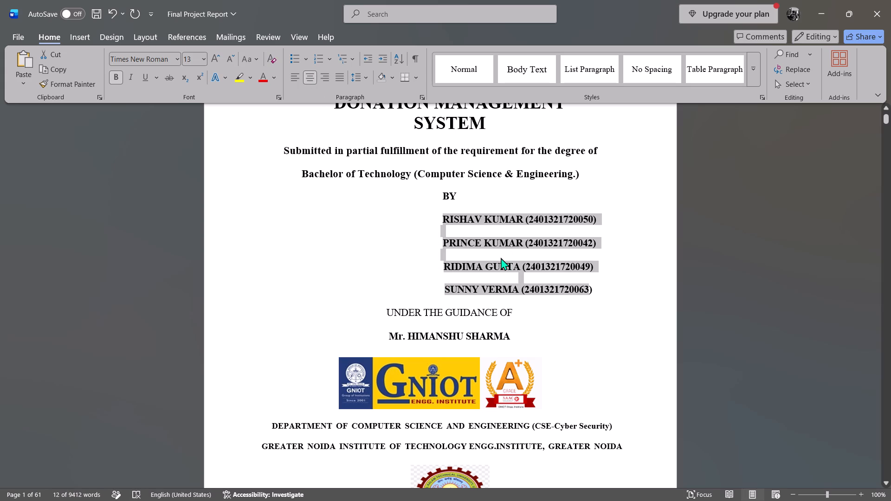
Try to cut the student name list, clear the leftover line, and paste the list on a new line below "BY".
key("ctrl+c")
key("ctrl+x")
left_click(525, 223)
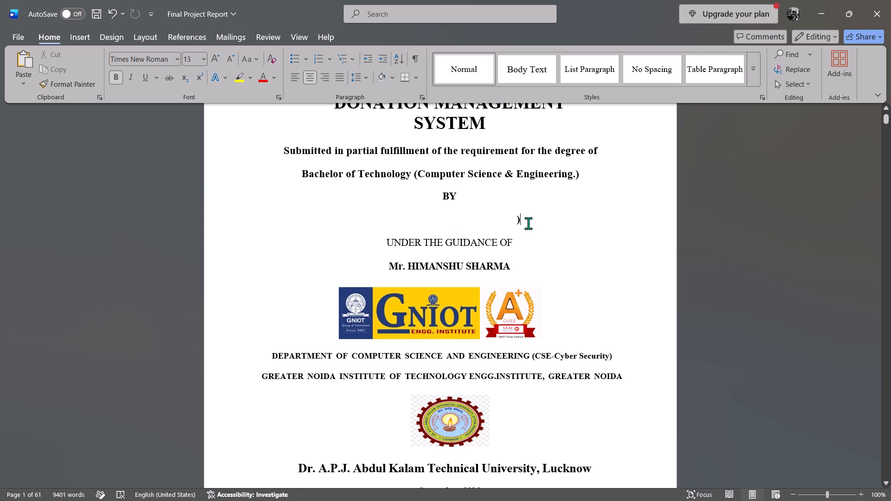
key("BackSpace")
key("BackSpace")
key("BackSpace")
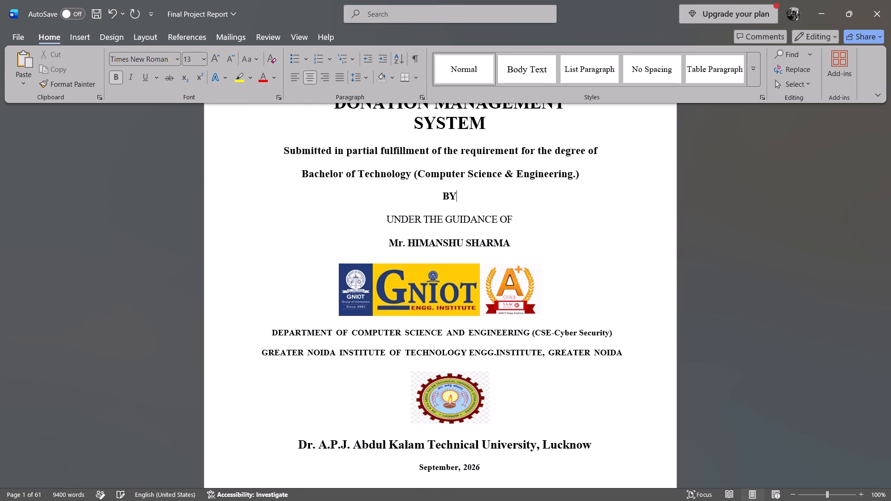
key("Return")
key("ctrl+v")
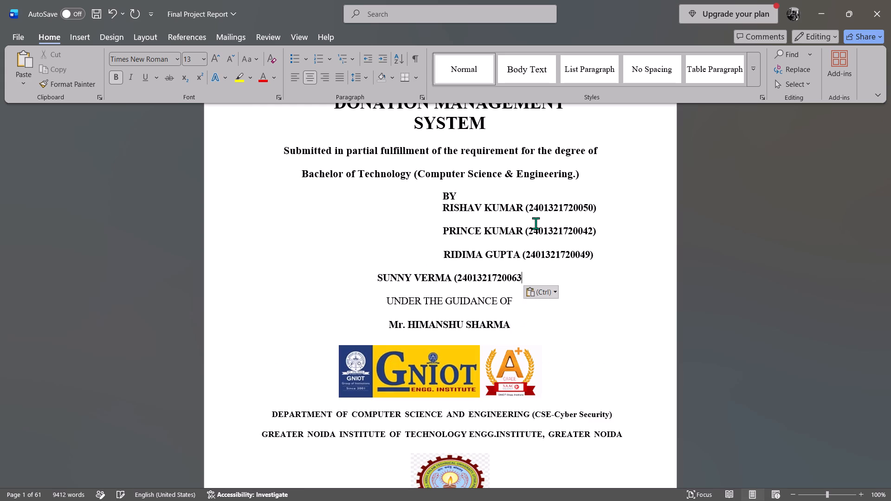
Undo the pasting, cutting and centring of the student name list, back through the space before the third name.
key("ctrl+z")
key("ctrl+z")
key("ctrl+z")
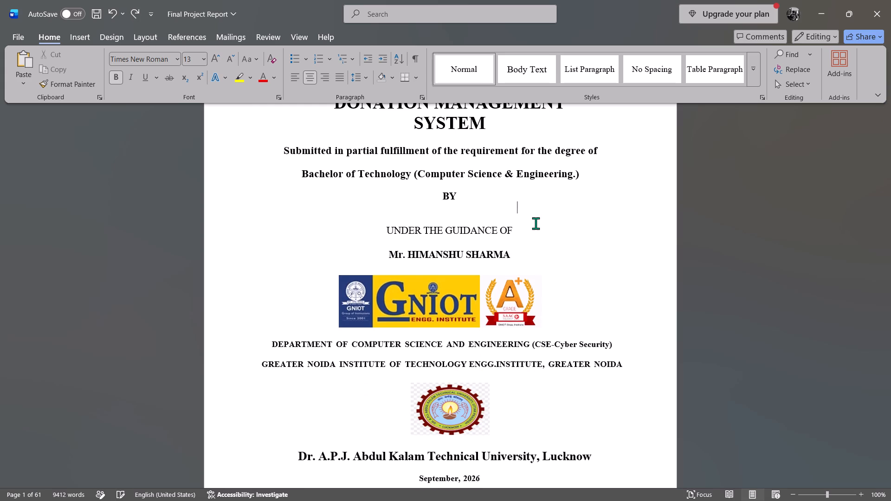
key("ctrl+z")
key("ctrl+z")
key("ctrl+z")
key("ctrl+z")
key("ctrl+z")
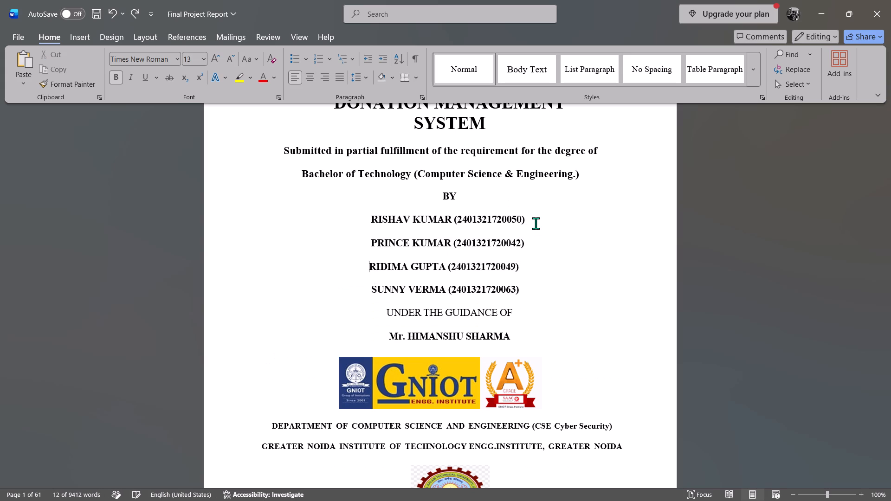
Insert a leading space before the third student's name on the cover page again.
key("space")
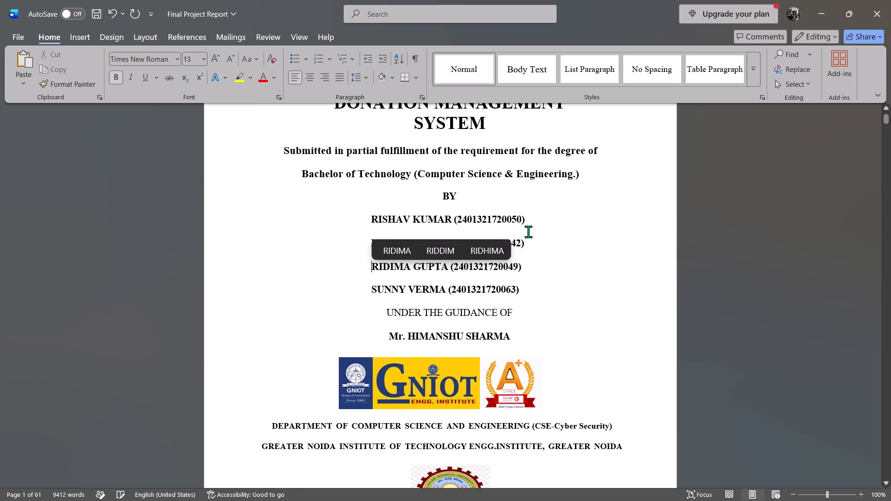
left_click(566, 308)
Save the project report with the cover page edits.
scroll(588, 301, "down", 1)
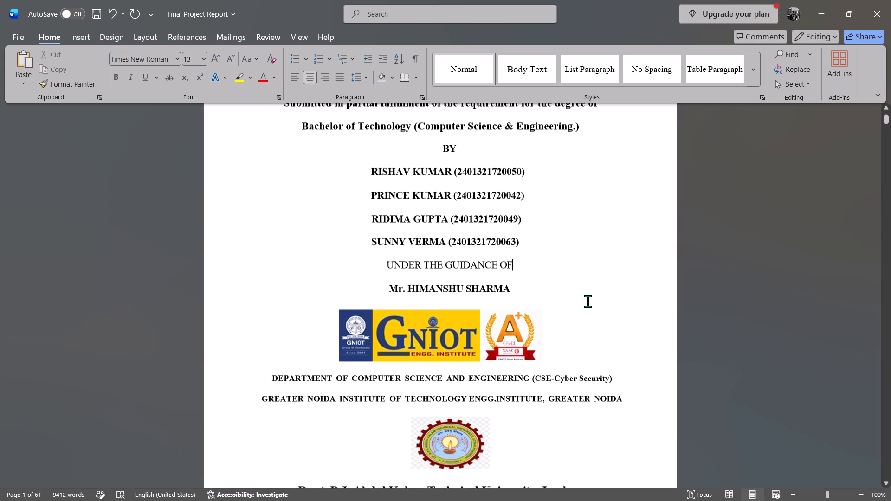
scroll(588, 301, "down", 3)
key("ctrl+s")
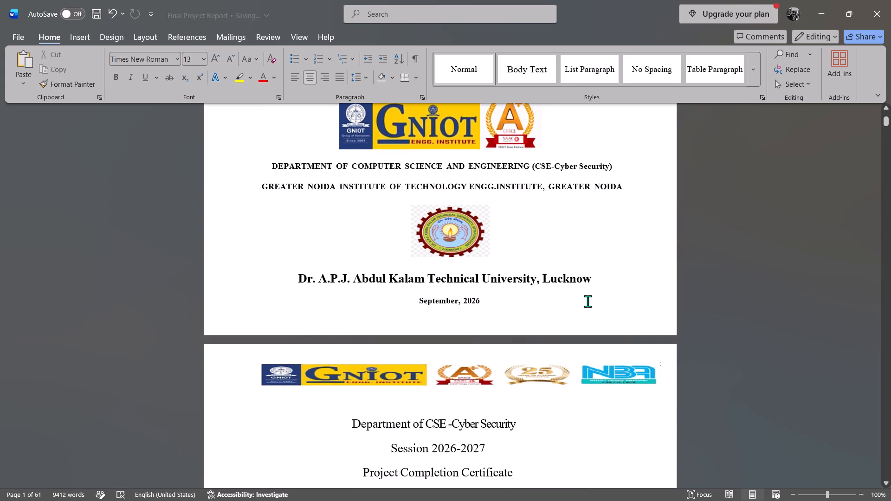
Review the Project Completion Certificate pages that follow the cover page.
scroll(588, 301, "down", 15)
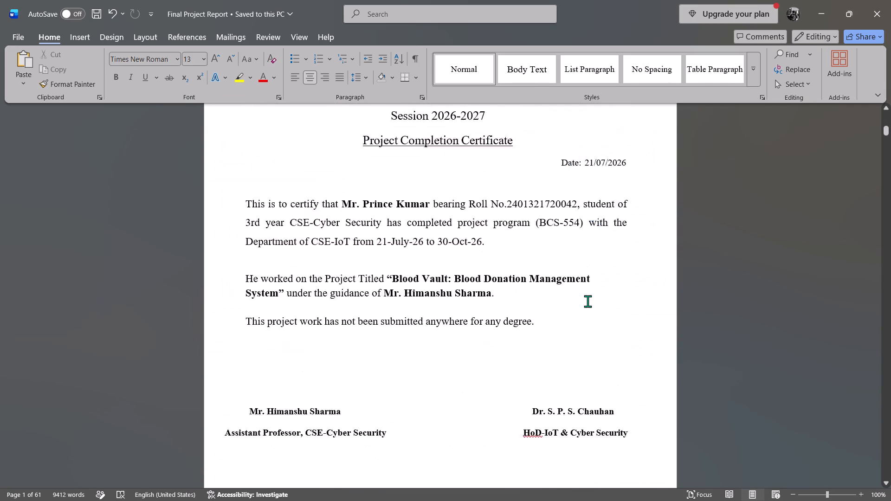
scroll(588, 301, "down", 19)
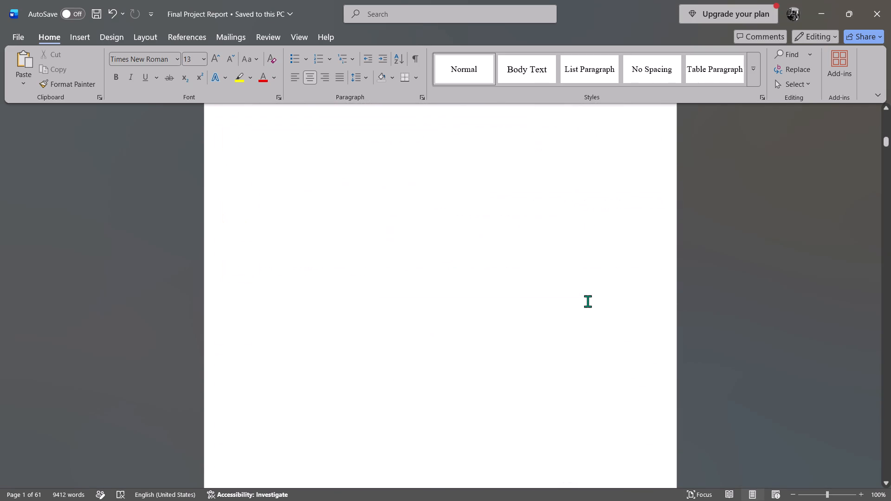
Review the remaining completion certificate, the Acknowledgement page and the start of the index with the table of contents.
scroll(588, 301, "down", 12)
scroll(589, 298, "up", 2)
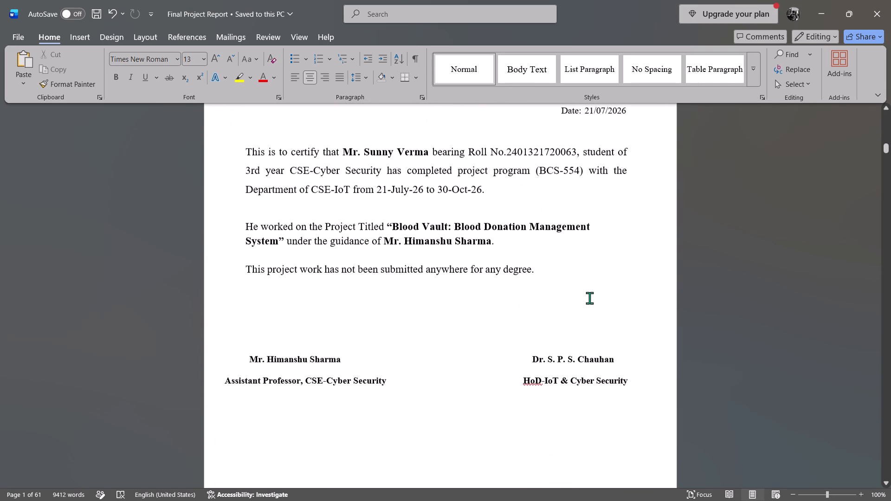
scroll(589, 298, "down", 17)
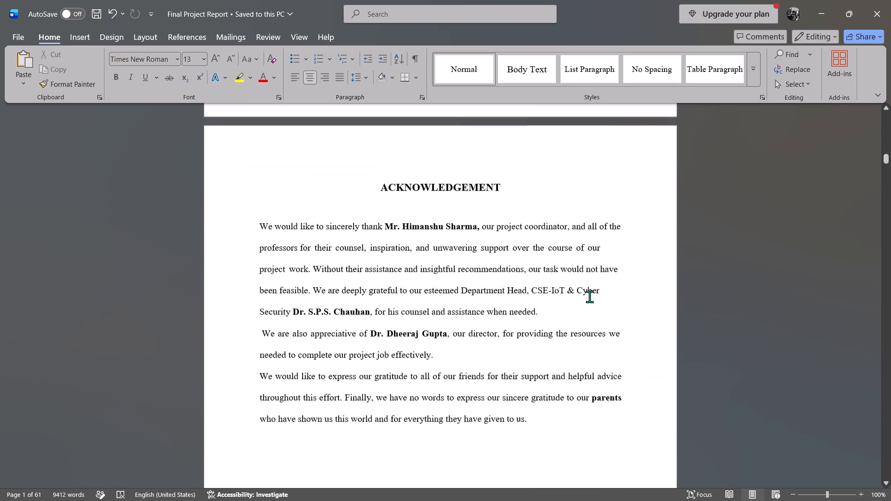
scroll(589, 296, "down", 19)
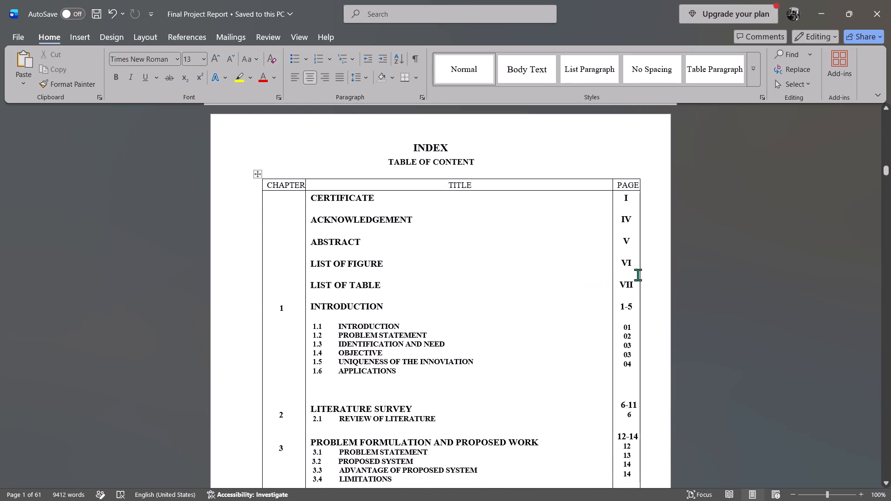
Switch from the project report to the WhatsApp window.
key("alt+Tab")
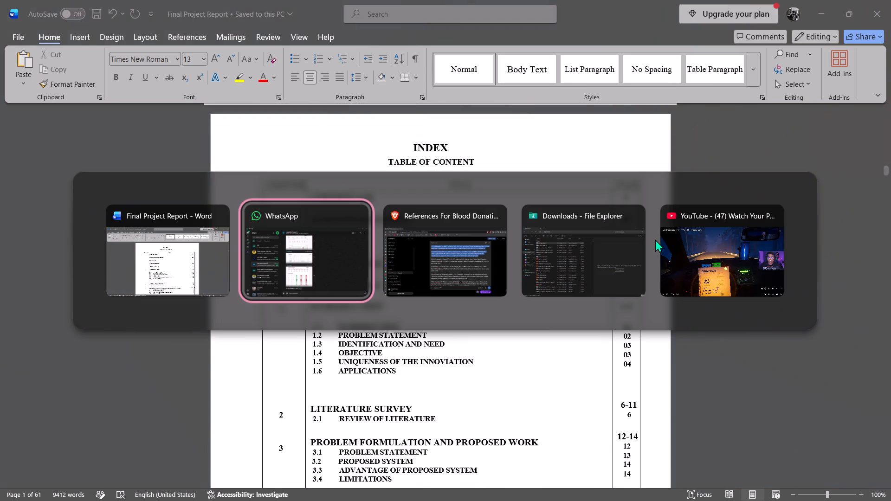
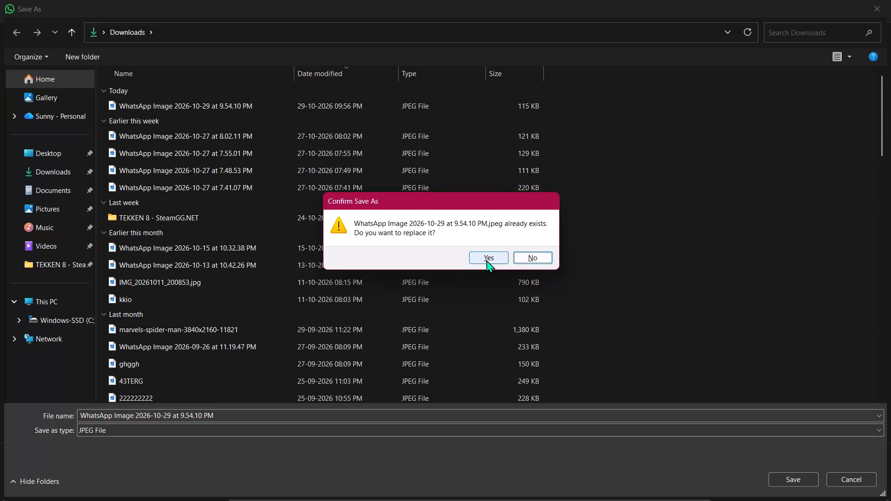
Decline replacing the existing image and rename the new copy "WhatsApp Image 2026-10-29 at 9.54.10 P" for saving in Downloads.
left_click(532, 256)
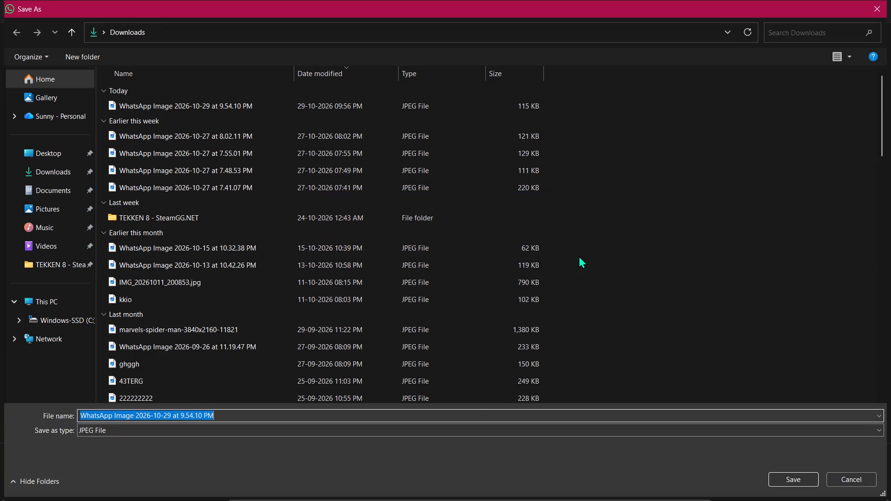
left_click(425, 415)
left_click(425, 415)
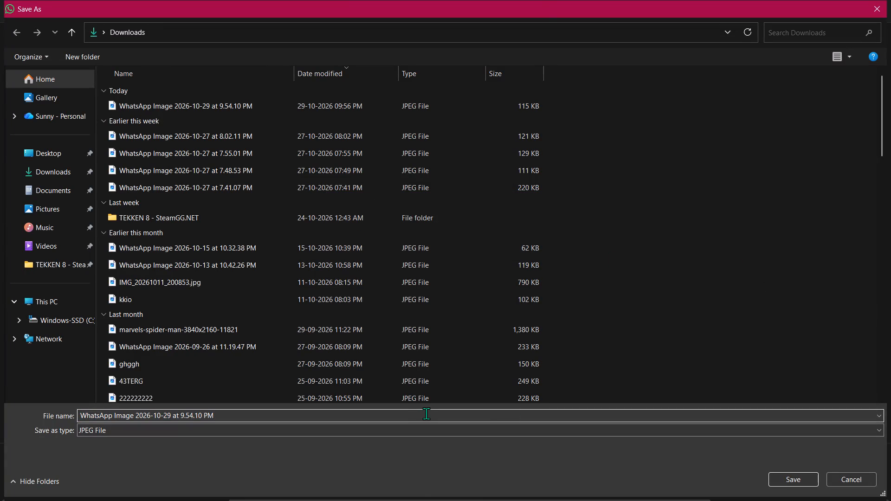
key("BackSpace")
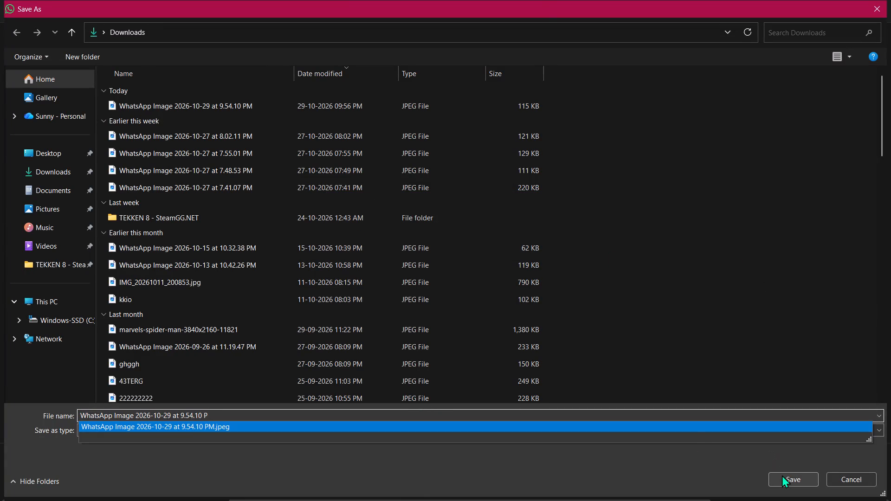
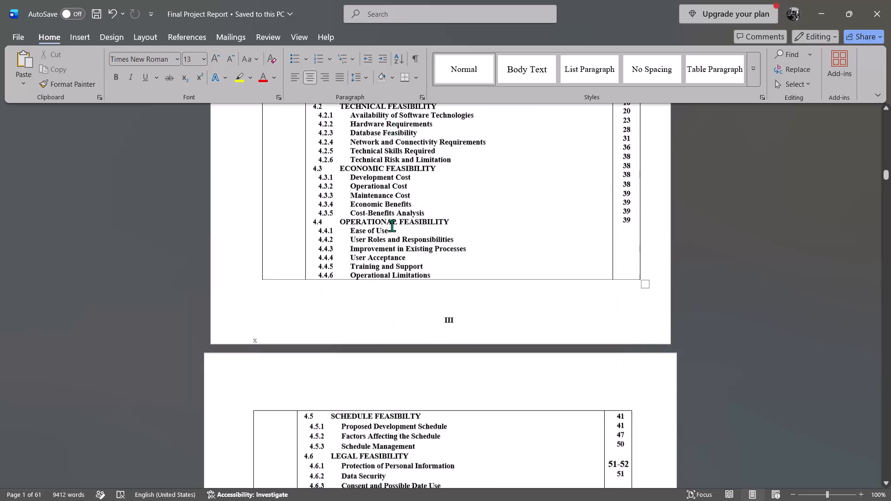
Review the report's table of contents across its pages, checking the chapter titles, subsection entries and page numbers.
scroll(396, 218, "up", 1)
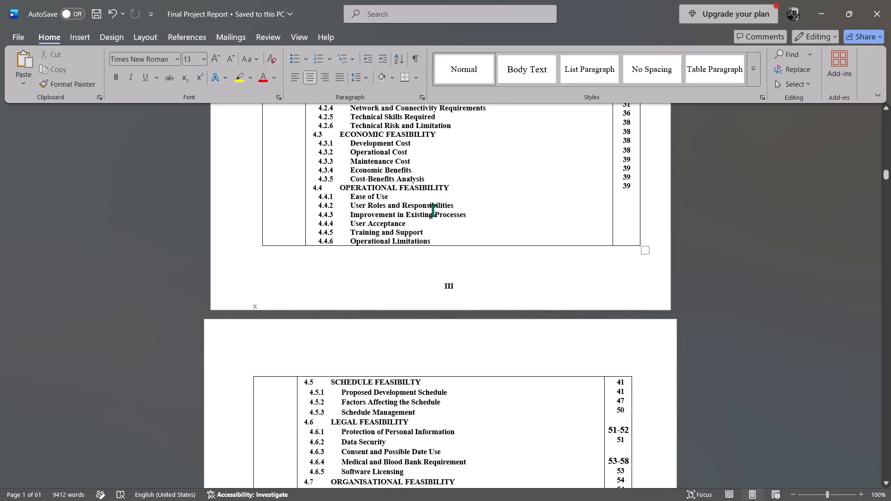
scroll(594, 196, "up", 4)
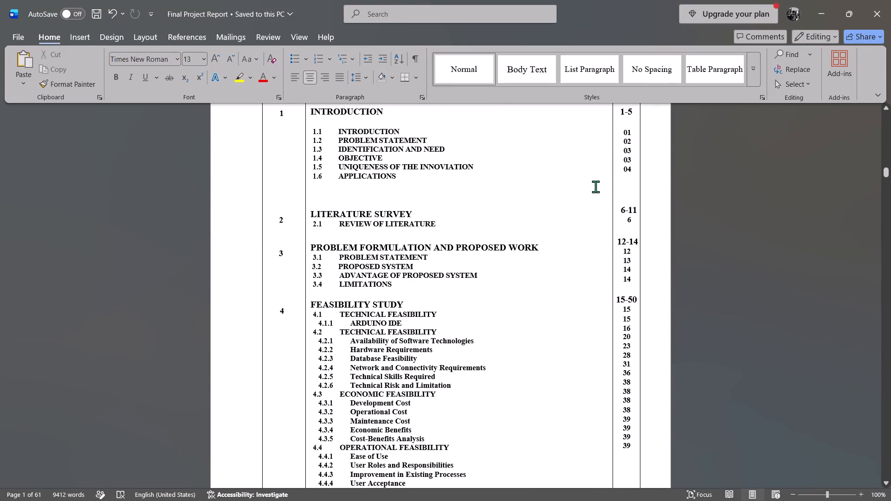
scroll(570, 238, "up", 4)
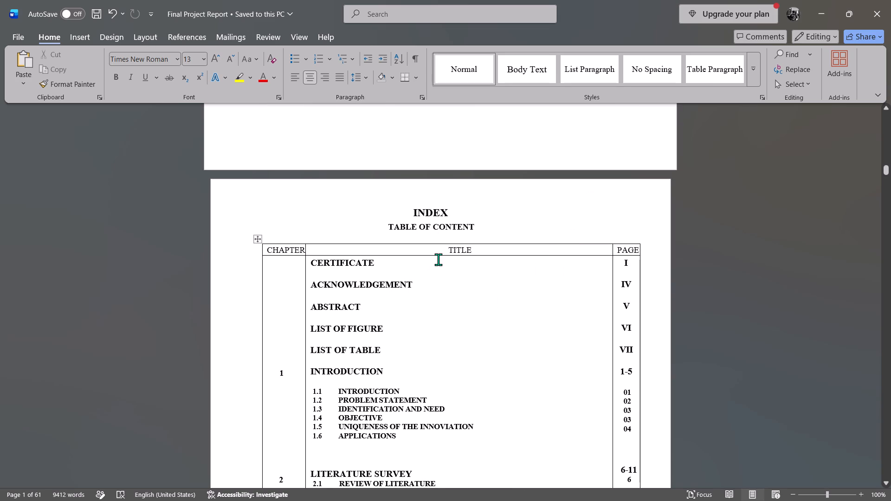
scroll(438, 259, "down", 1)
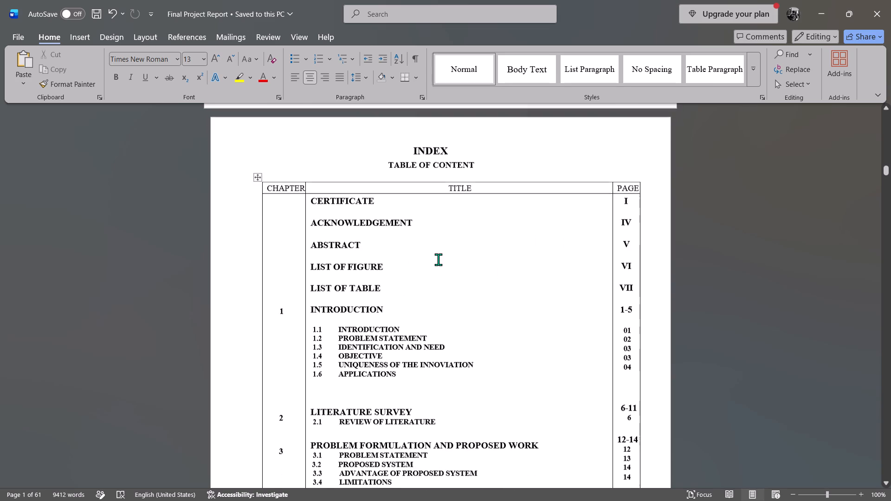
scroll(438, 259, "down", 5)
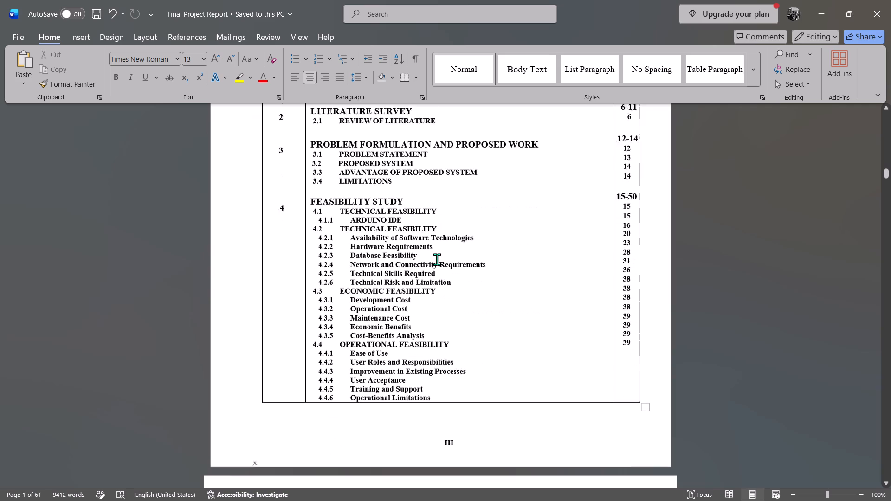
scroll(437, 258, "down", 5)
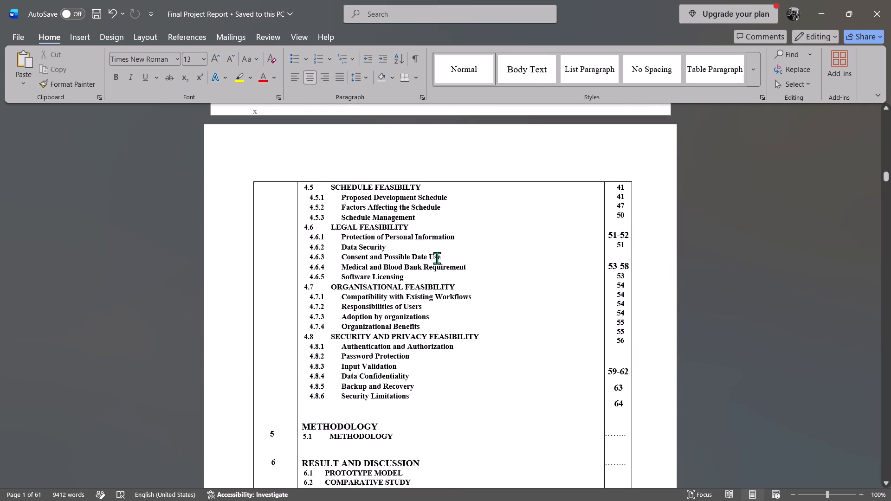
scroll(437, 258, "down", 9)
scroll(463, 256, "up", 15)
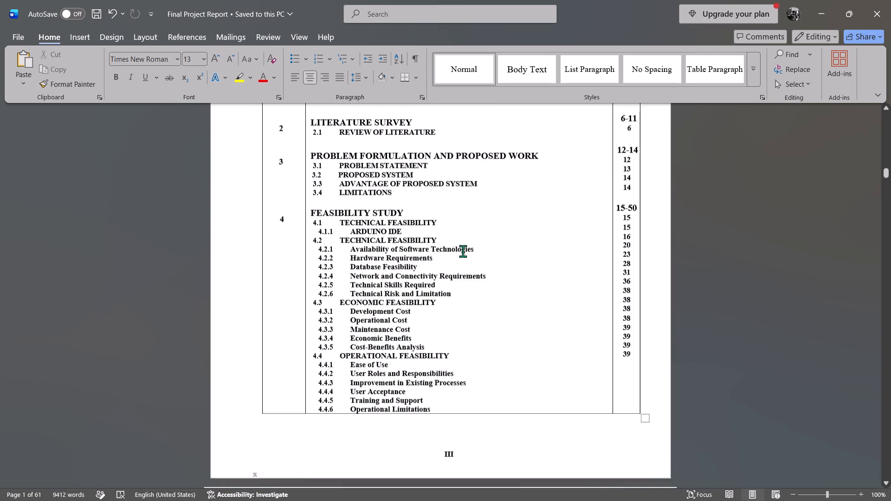
scroll(463, 251, "up", 4)
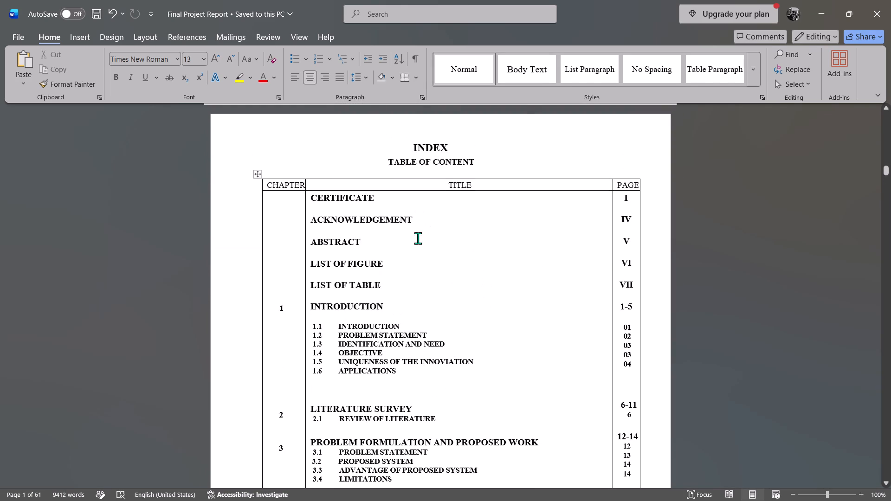
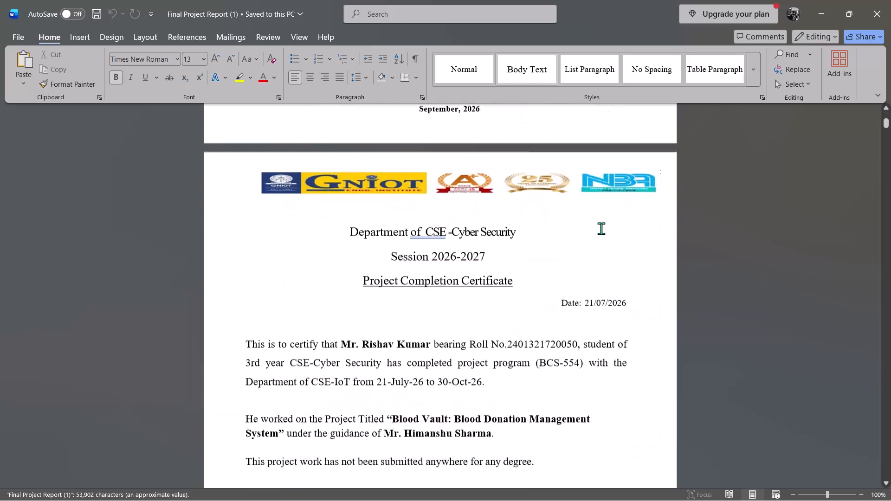
Review the three students' completion certificates, the Acknowledgement page and the start of the table of contents in Final Project Report (1).
scroll(601, 228, "up", 1)
scroll(601, 228, "down", 3)
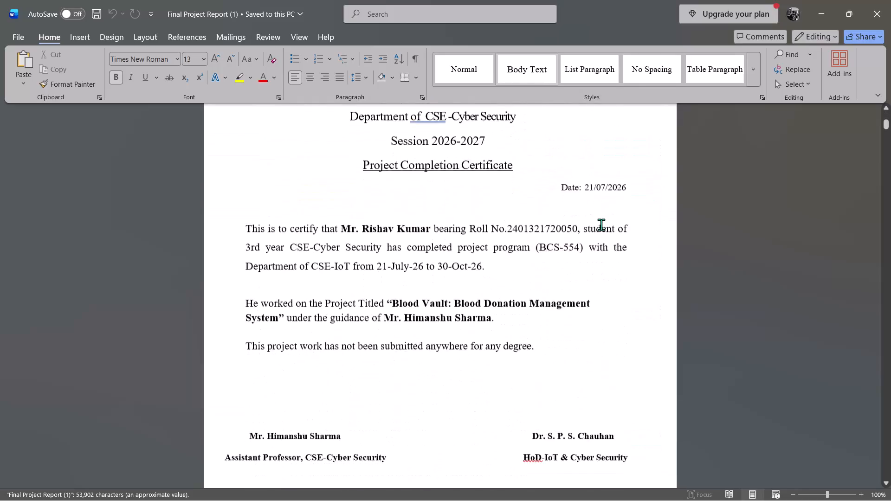
scroll(601, 225, "down", 3)
scroll(602, 221, "up", 1)
scroll(602, 221, "down", 20)
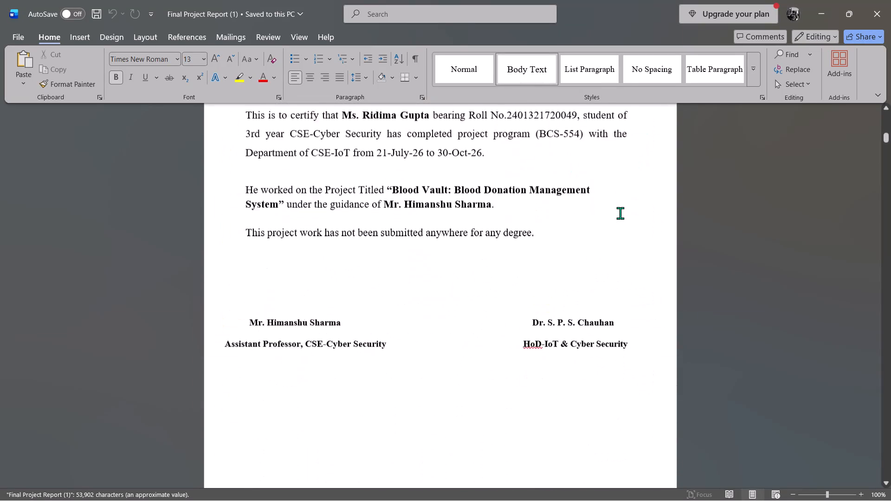
scroll(620, 211, "down", 14)
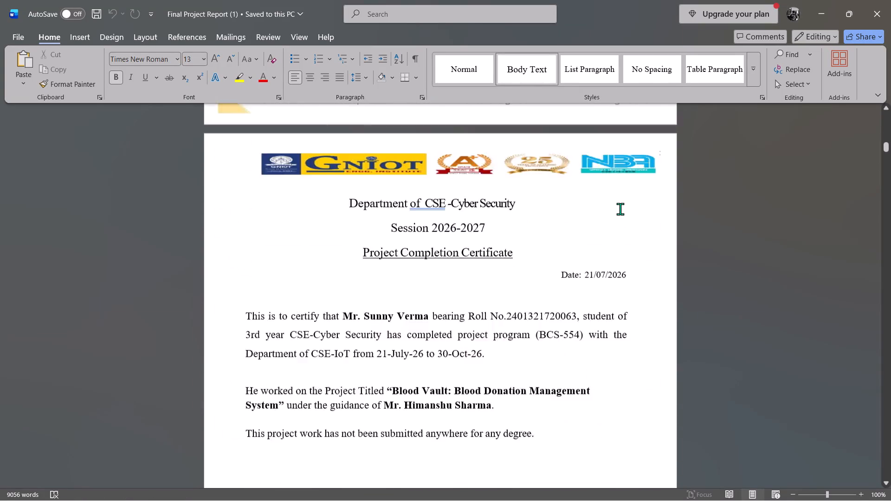
scroll(620, 209, "down", 13)
scroll(625, 207, "up", 1)
scroll(625, 207, "down", 10)
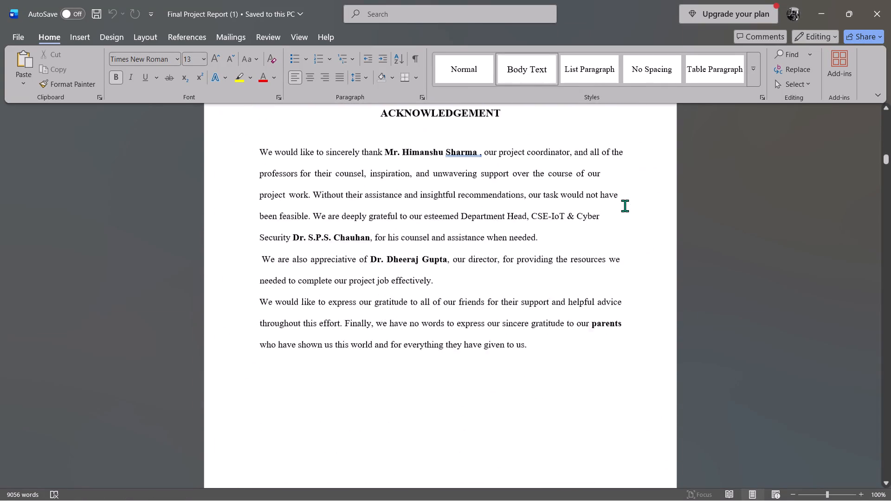
scroll(625, 206, "down", 17)
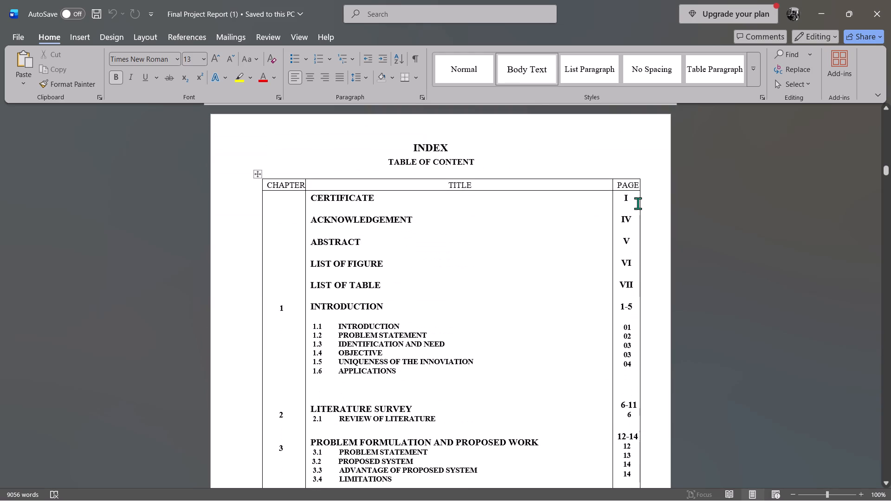
Switch to the Final Project Report document and examine its table of contents for chapters 2 to 4.
key("alt+Tab")
scroll(519, 225, "down", 5)
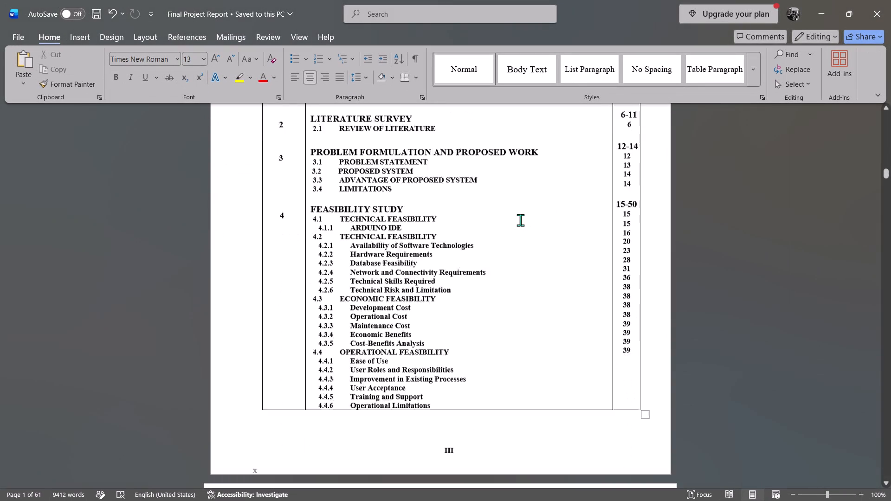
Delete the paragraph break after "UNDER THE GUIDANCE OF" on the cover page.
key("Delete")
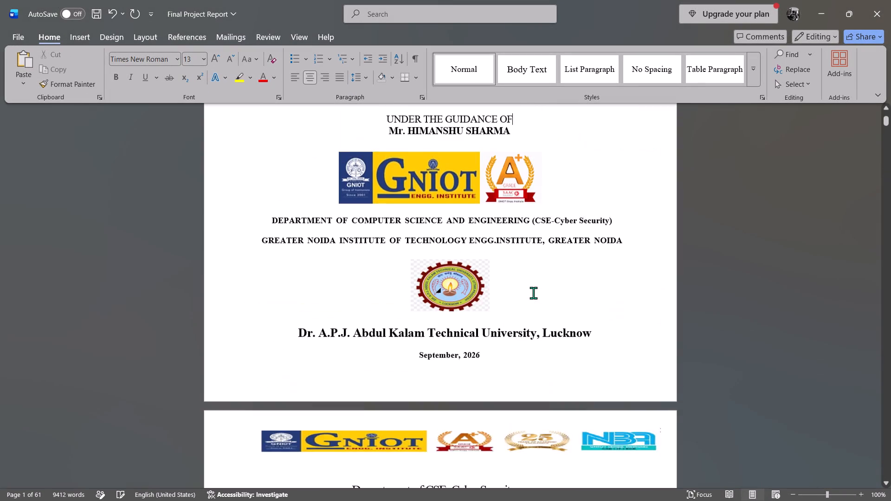
Review the front matter from the cover page through the certificates, acknowledgement and abstract to the table of contents.
scroll(533, 291, "down", 7)
scroll(533, 289, "down", 14)
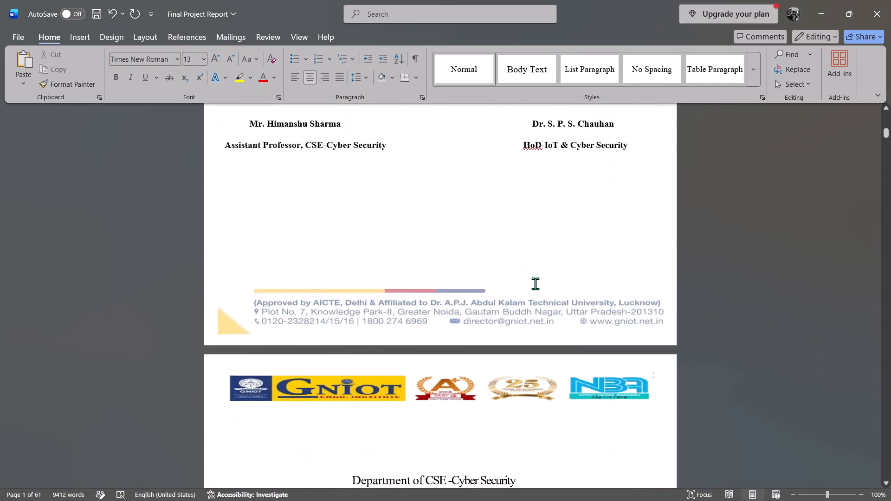
scroll(535, 283, "down", 18)
scroll(540, 280, "down", 3)
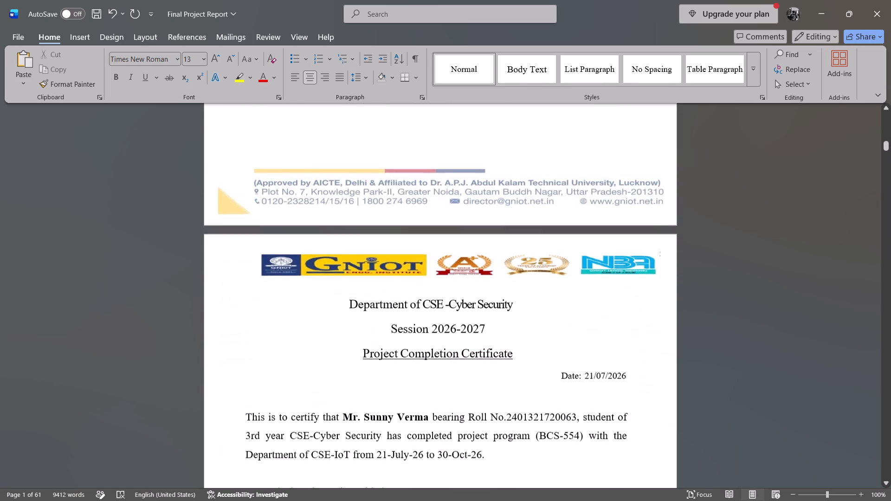
scroll(540, 278, "down", 19)
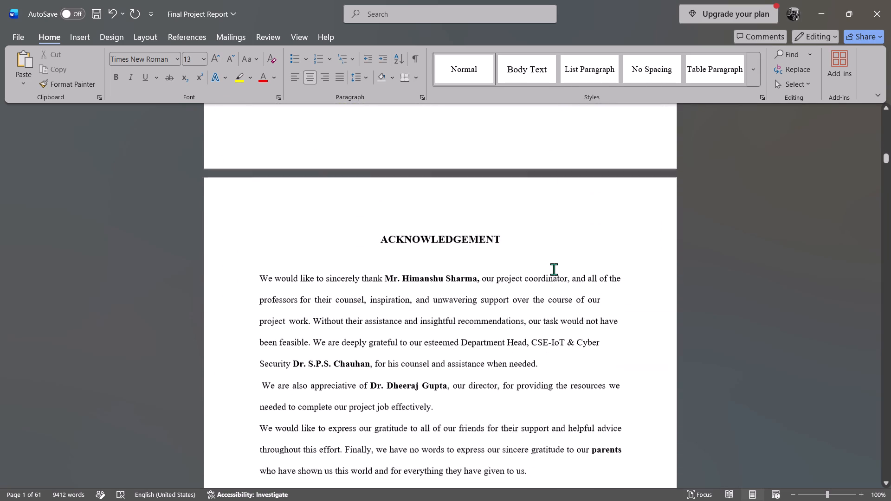
scroll(554, 269, "down", 15)
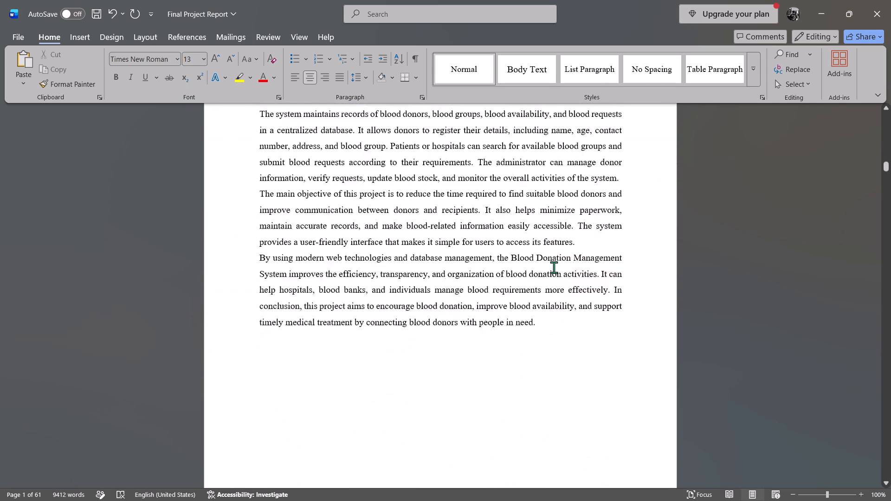
scroll(554, 267, "down", 9)
left_click(542, 264)
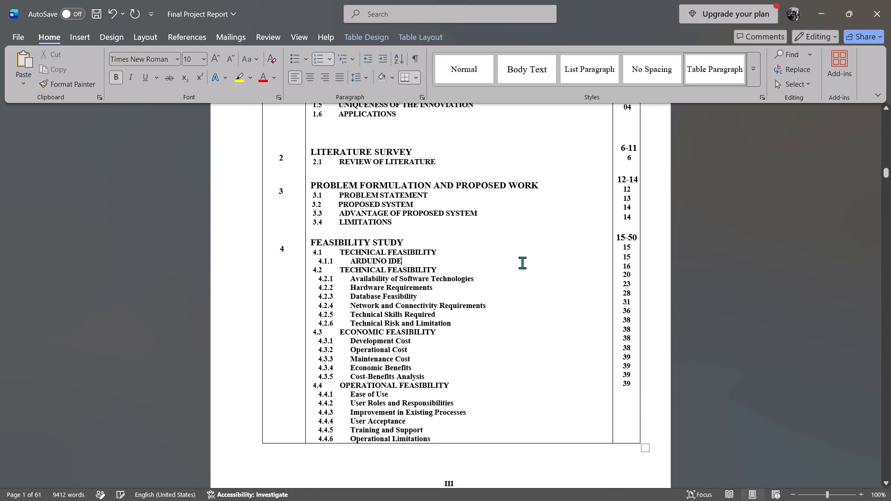
Undo the cover page deletion and the two edits before it, and redo the spacing change before the third student's name.
key("ctrl+z")
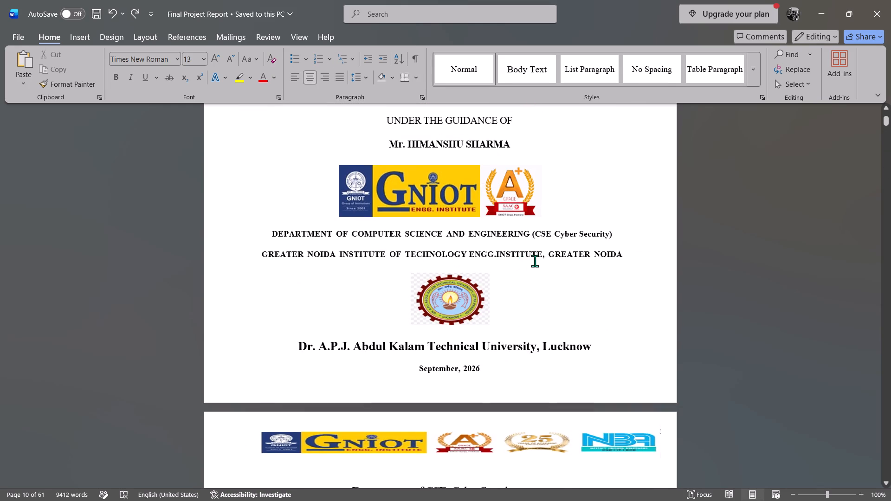
key("ctrl+z")
key("ctrl+z")
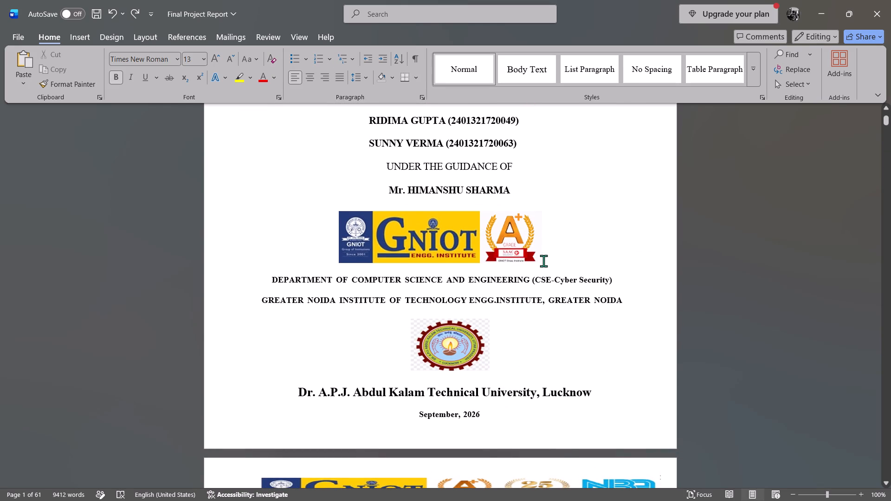
key("ctrl+y")
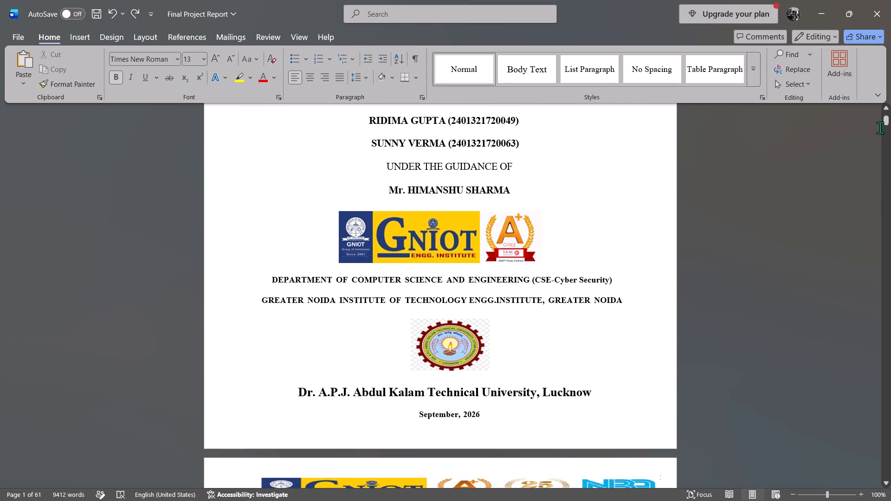
Review the front matter again from the certificates through the abstract to the index page.
left_click_drag(887, 122, 887, 141)
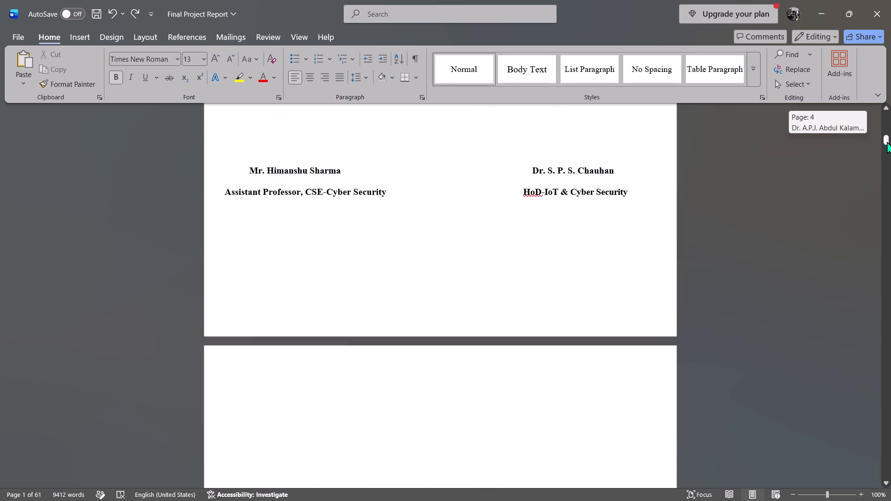
left_click_drag(887, 141, 881, 165)
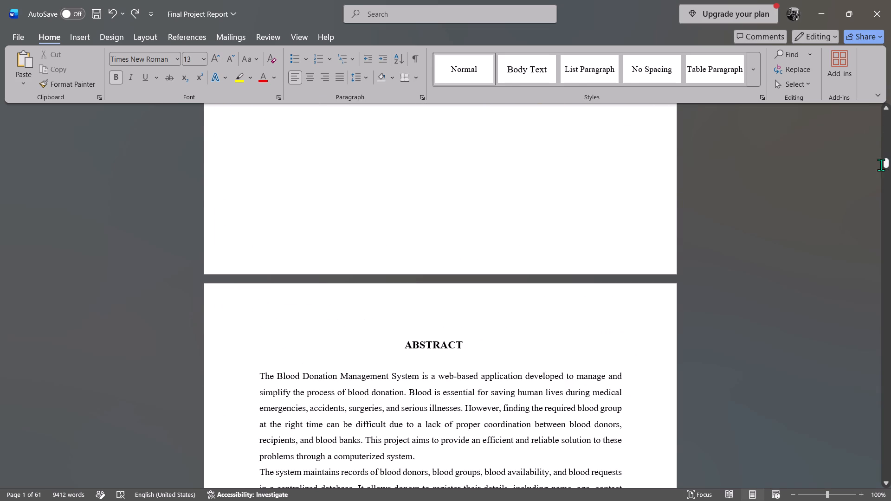
scroll(323, 275, "up", 12)
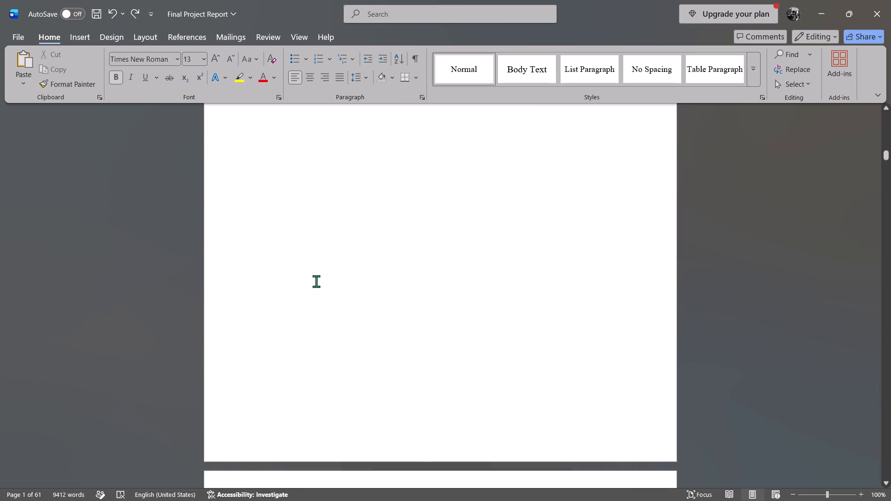
scroll(316, 281, "up", 5)
scroll(316, 302, "down", 14)
scroll(330, 303, "up", 1)
scroll(330, 303, "down", 3)
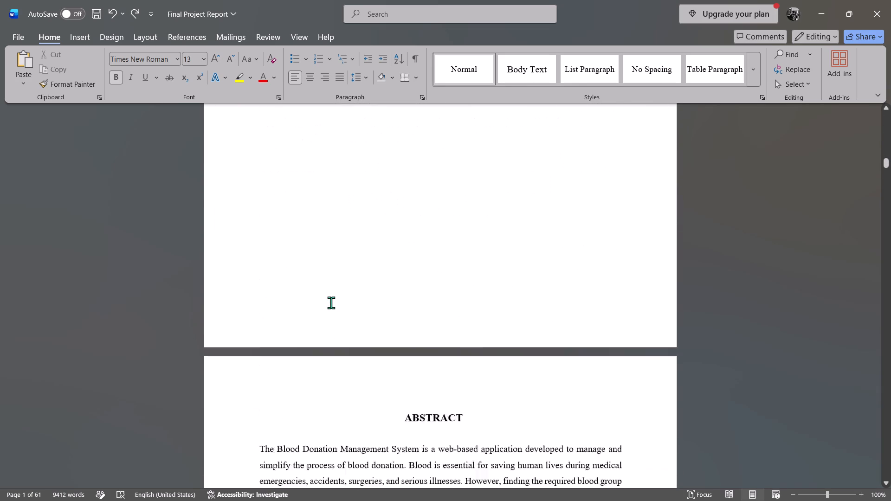
scroll(331, 302, "down", 14)
scroll(417, 300, "down", 1)
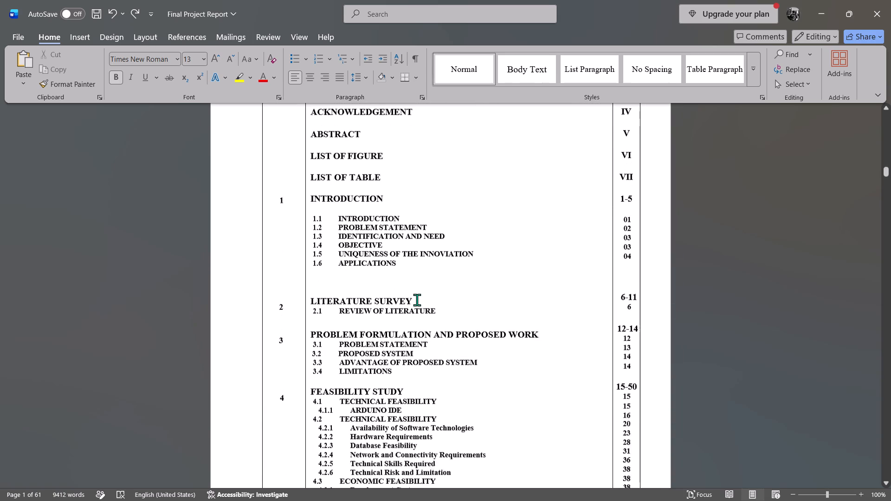
key("ctrl+minus")
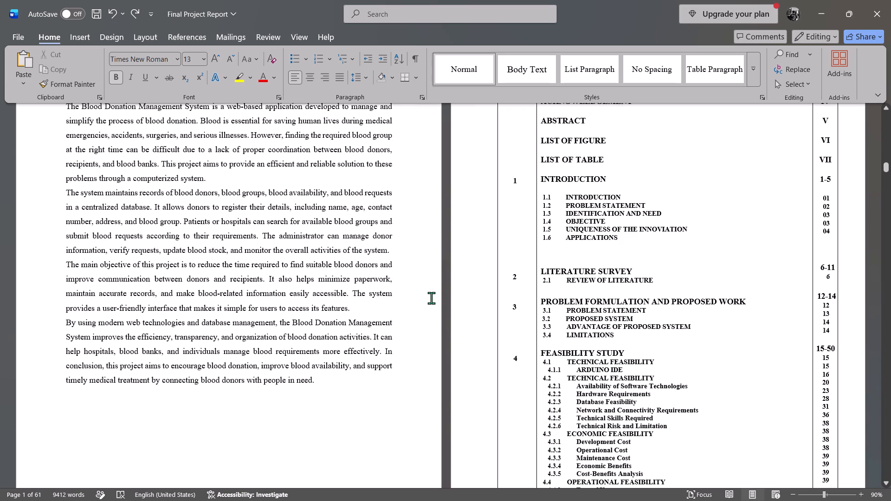
key("ctrl+equal")
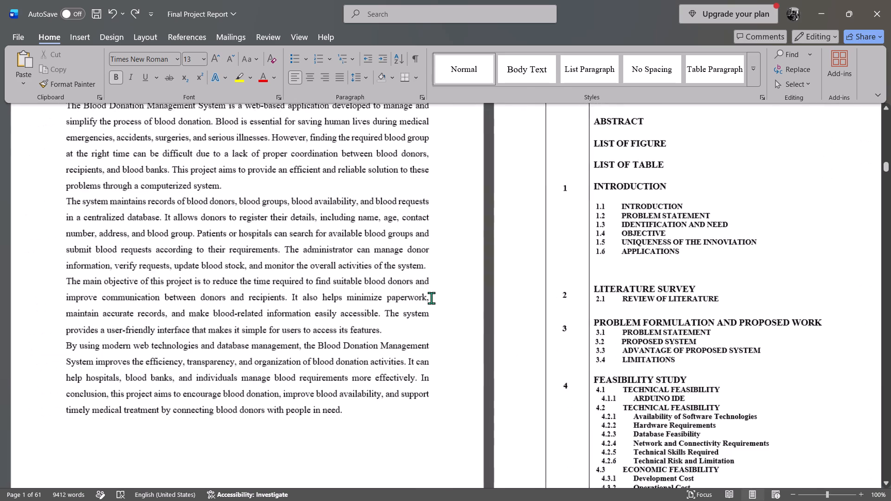
scroll(426, 300, "up", 2)
scroll(426, 300, "down", 10)
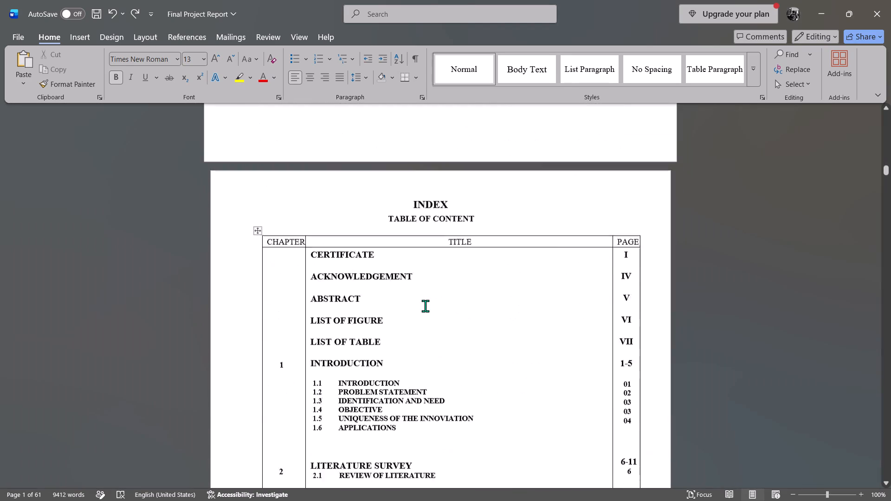
Clear all text from the table of contents on the index page, including the leftover 4.1.1 numbering.
left_click(426, 196)
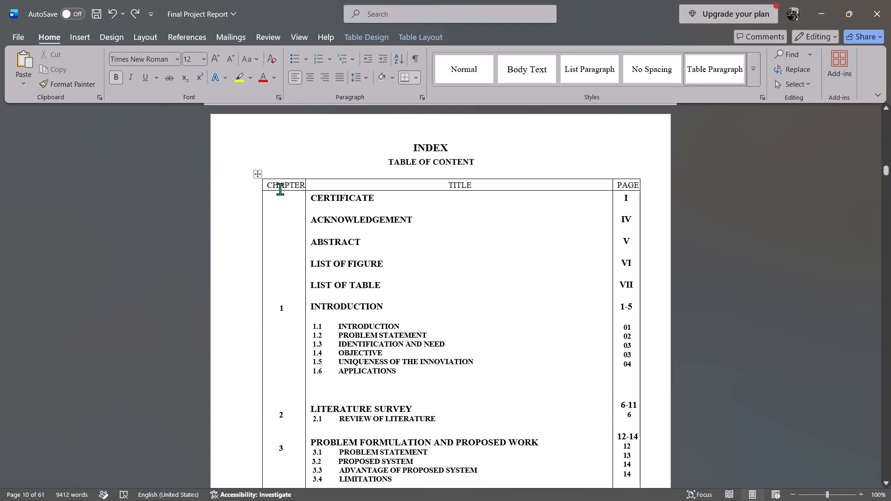
left_click(254, 175)
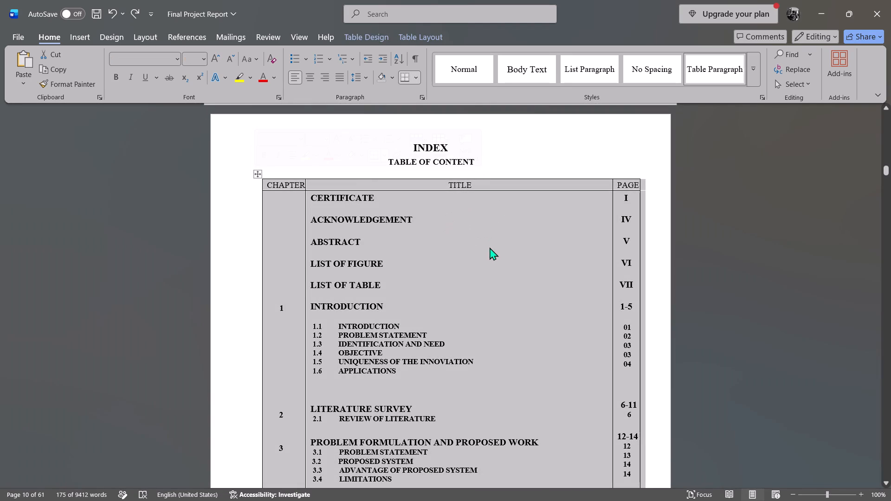
key("Delete")
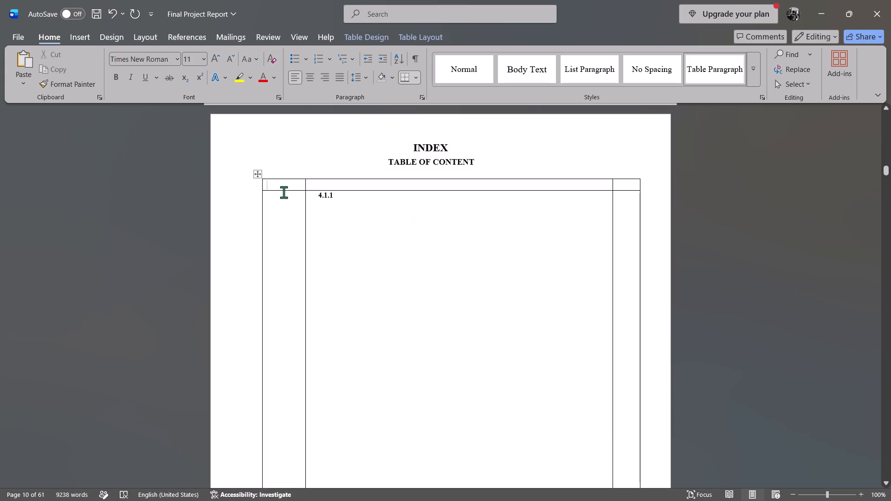
left_click(255, 173)
key("Delete")
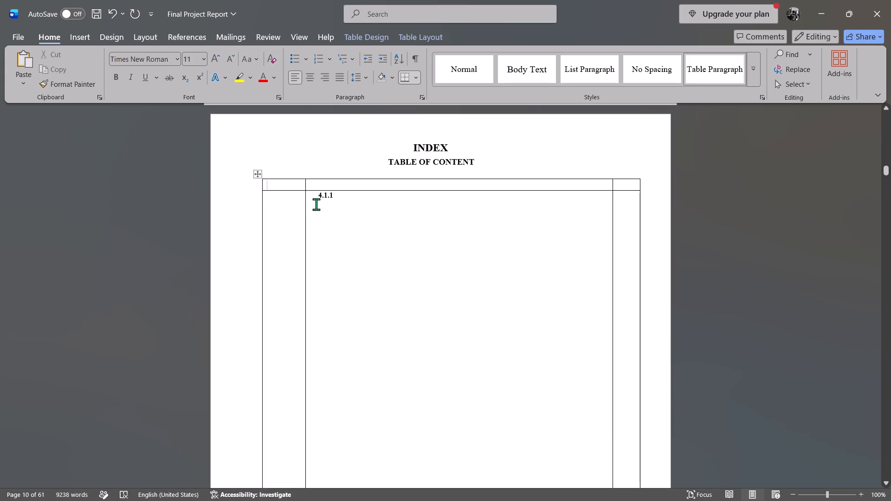
left_click(324, 198)
key("Delete")
Clear all text from the continuation of the contents table on the following page.
scroll(319, 232, "down", 9)
left_click(301, 269)
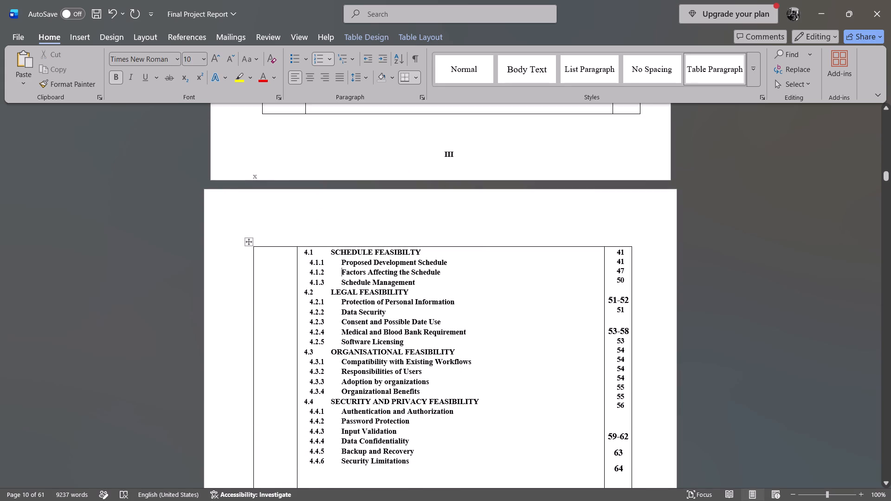
left_click(251, 247)
key("Delete")
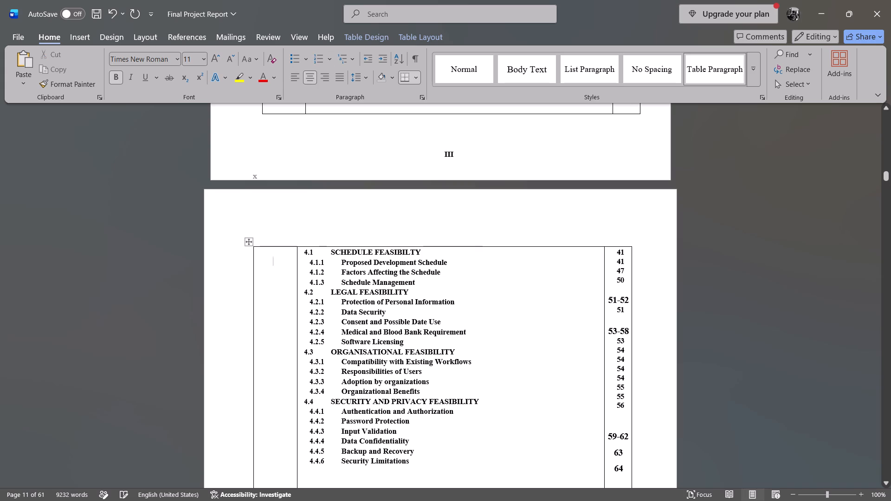
left_click(249, 244)
key("Delete")
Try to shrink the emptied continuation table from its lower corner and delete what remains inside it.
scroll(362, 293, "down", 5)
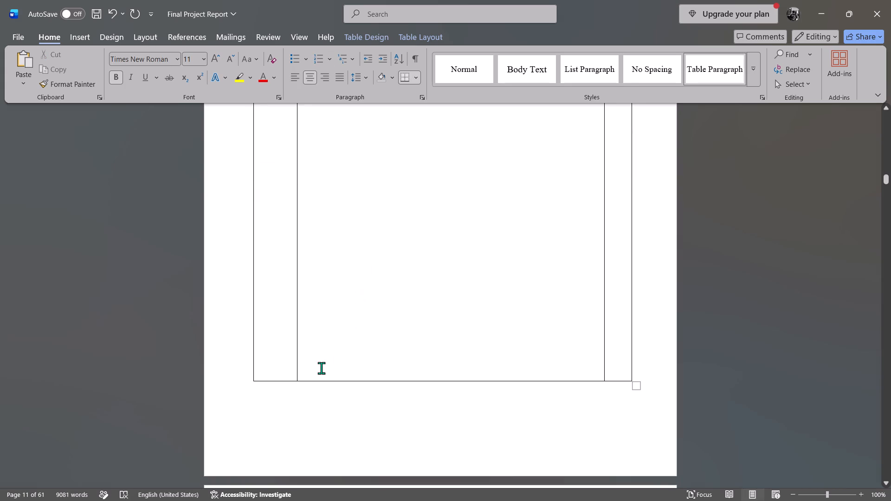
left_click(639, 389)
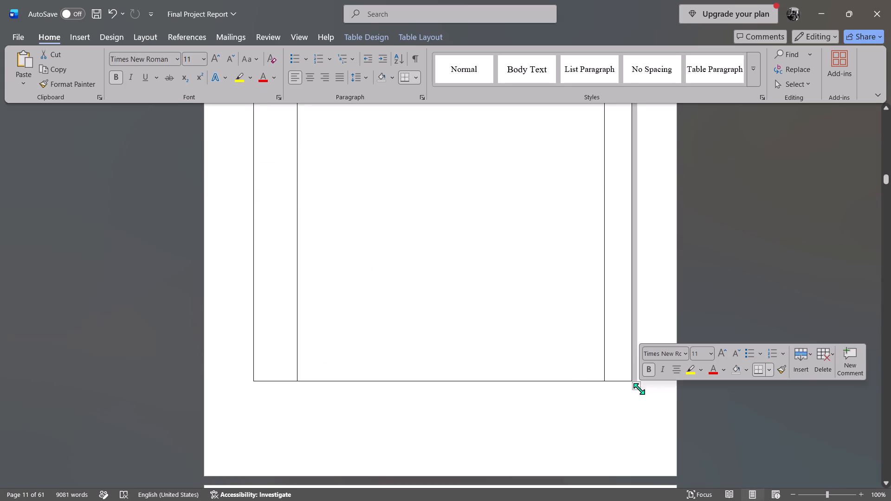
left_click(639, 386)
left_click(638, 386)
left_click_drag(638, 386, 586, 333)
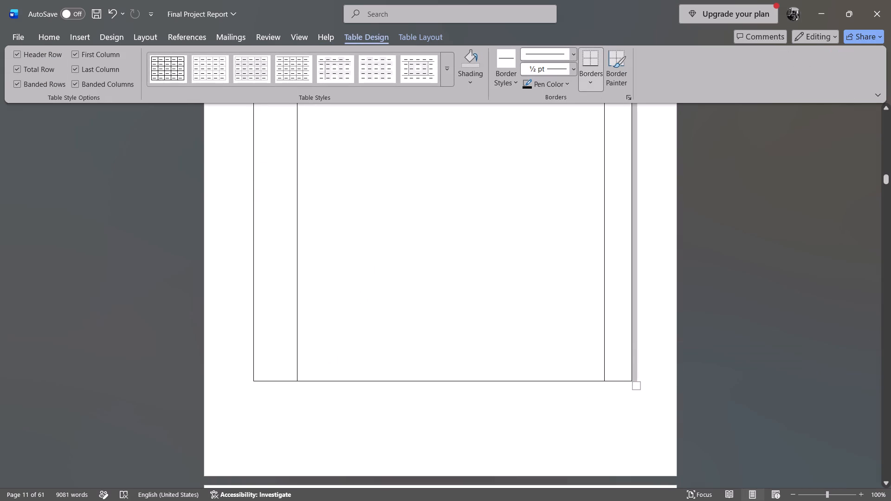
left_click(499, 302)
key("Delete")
Delete the blank paragraph following the emptied continuation table, ahead of Chapter 1.
scroll(508, 296, "down", 4)
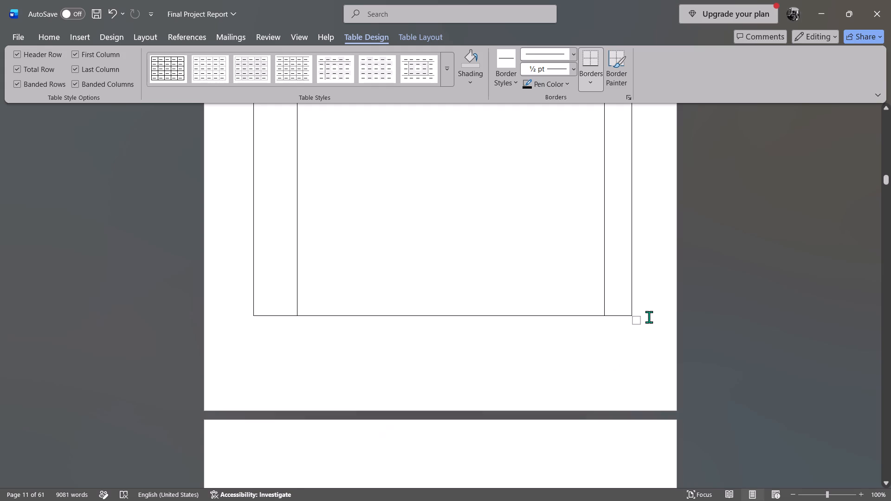
left_click(657, 317)
left_click(647, 298)
key("Delete")
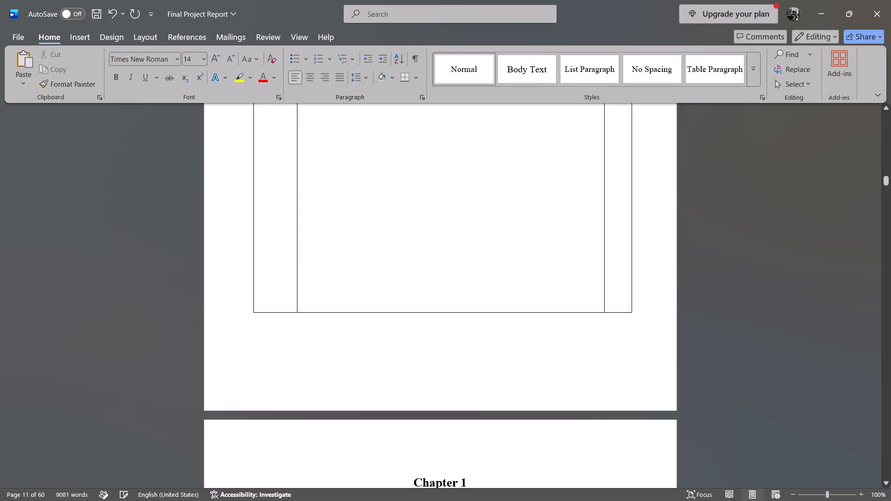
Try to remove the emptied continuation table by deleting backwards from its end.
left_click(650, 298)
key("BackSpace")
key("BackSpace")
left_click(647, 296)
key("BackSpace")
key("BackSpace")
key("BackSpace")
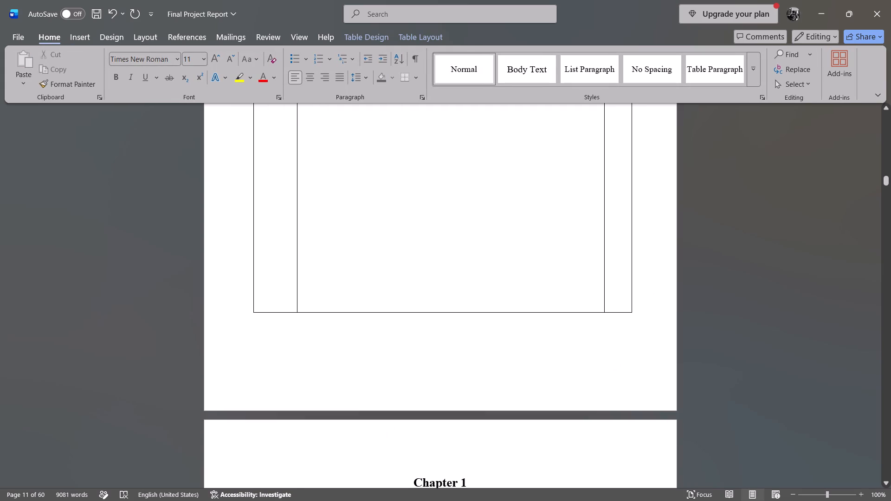
Delete the entire chapter-number column of the emptied table on the index page.
scroll(594, 290, "up", 12)
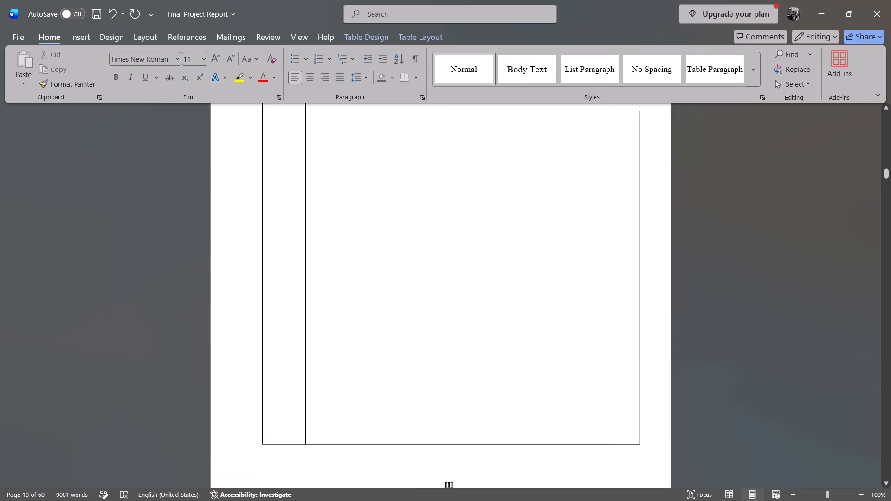
scroll(585, 289, "up", 3)
scroll(404, 265, "up", 1)
right_click_drag(312, 259, 302, 269)
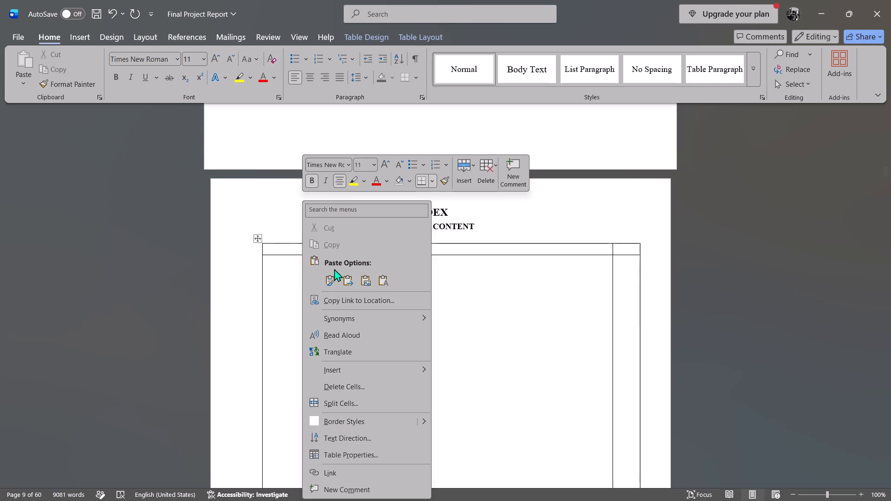
left_click(400, 386)
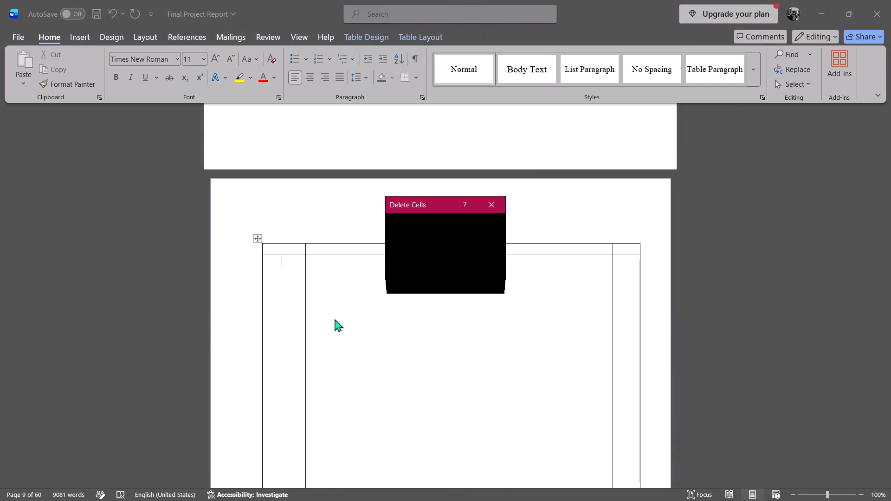
left_click(434, 255)
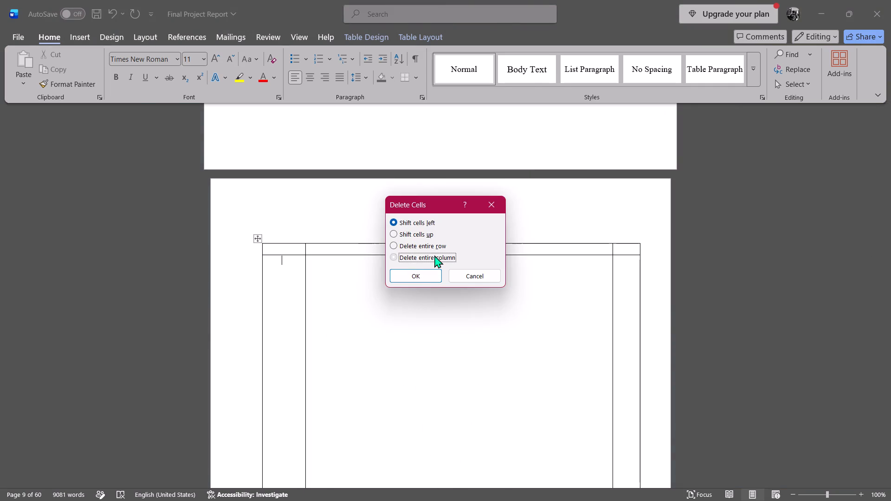
left_click(431, 274)
Delete the entire title column of the emptied table on the index page.
right_click(439, 255)
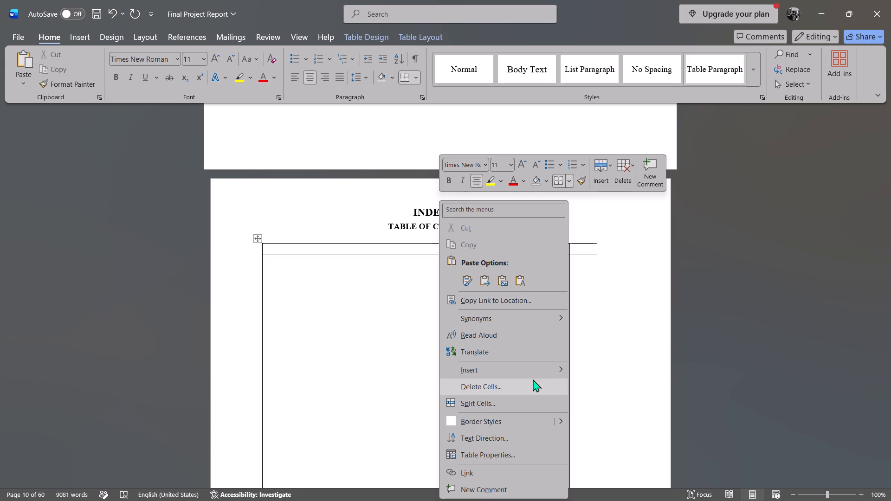
left_click(522, 385)
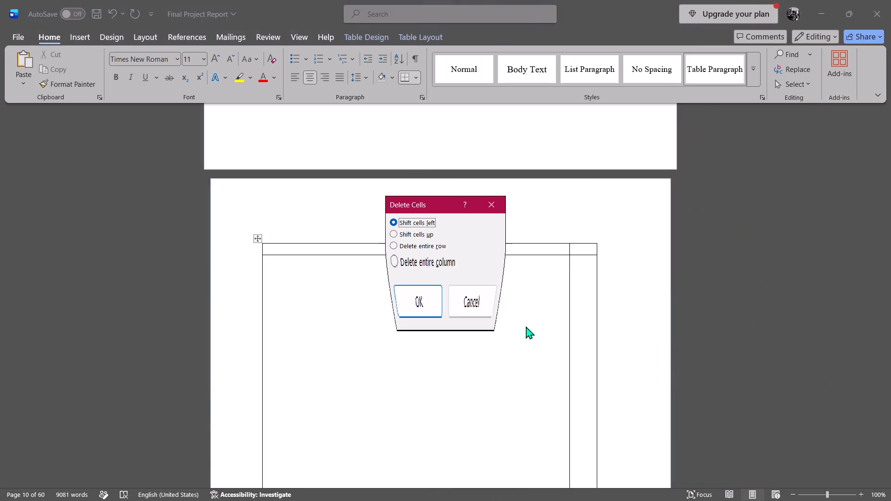
left_click(395, 238)
left_click(395, 241)
left_click(398, 260)
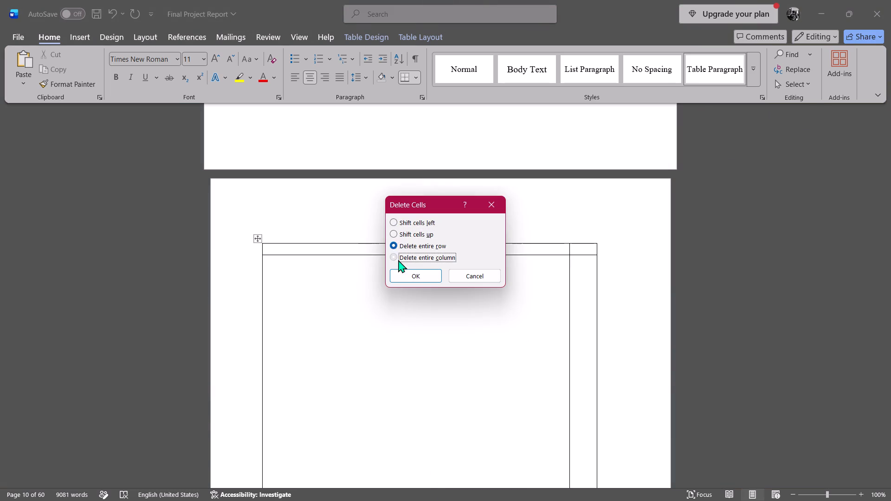
left_click(423, 274)
Delete the remaining body row and header row of the emptied table on the index page.
right_click(292, 260)
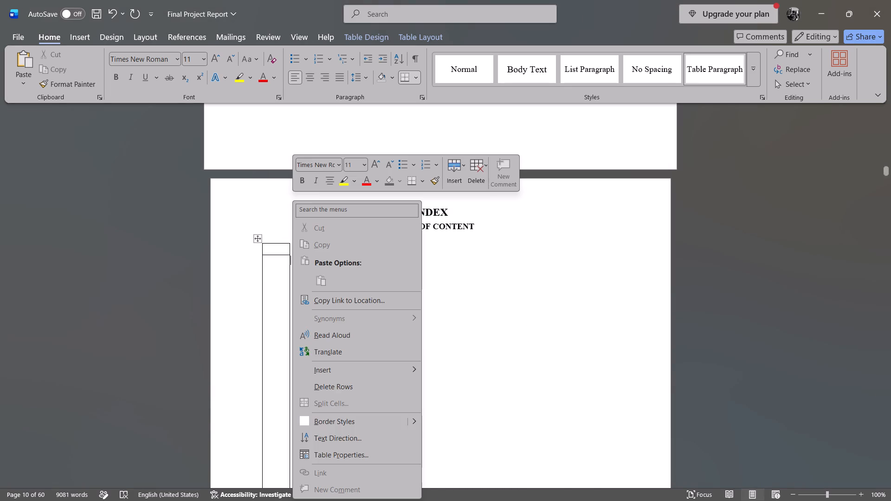
left_click(349, 394)
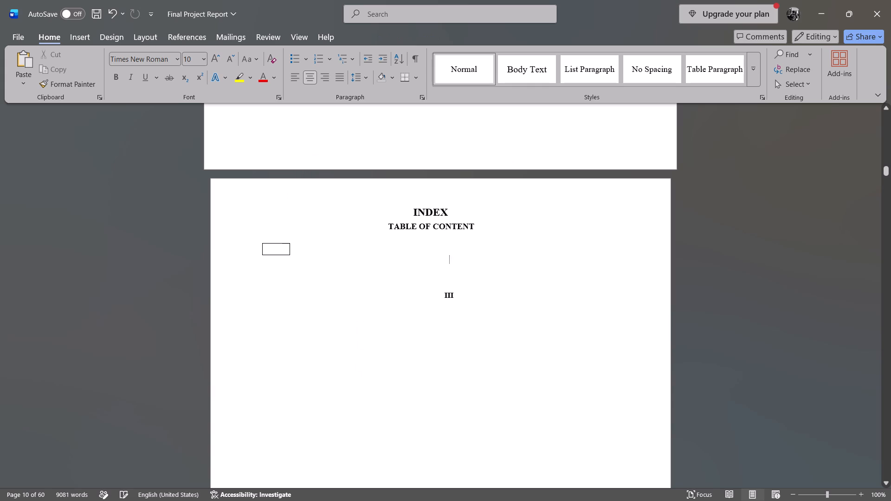
right_click(278, 259)
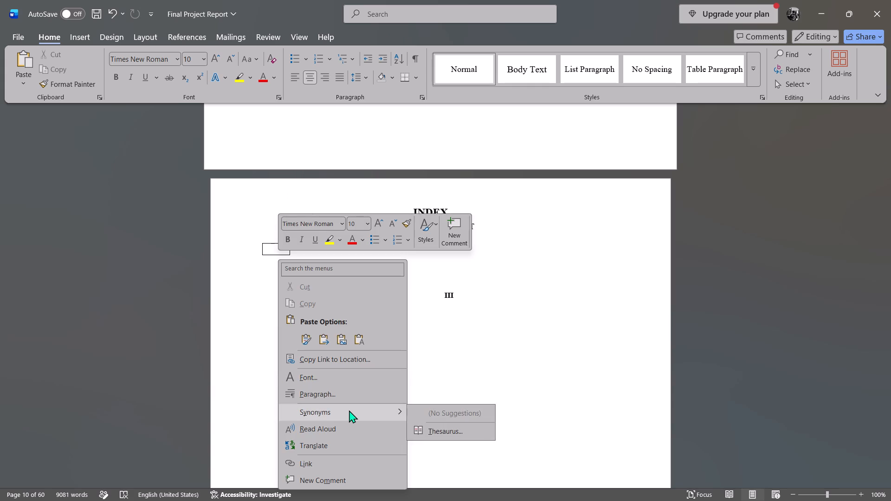
left_click(465, 326)
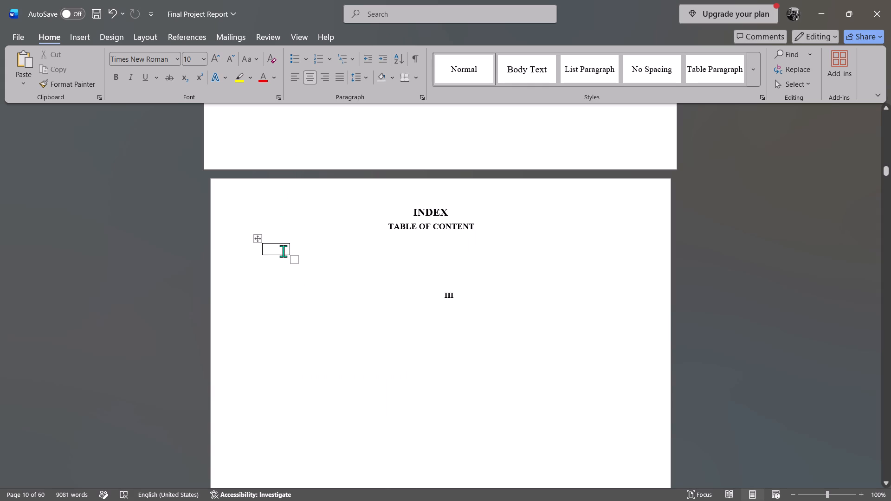
left_click(283, 251)
right_click(284, 251)
left_click(354, 387)
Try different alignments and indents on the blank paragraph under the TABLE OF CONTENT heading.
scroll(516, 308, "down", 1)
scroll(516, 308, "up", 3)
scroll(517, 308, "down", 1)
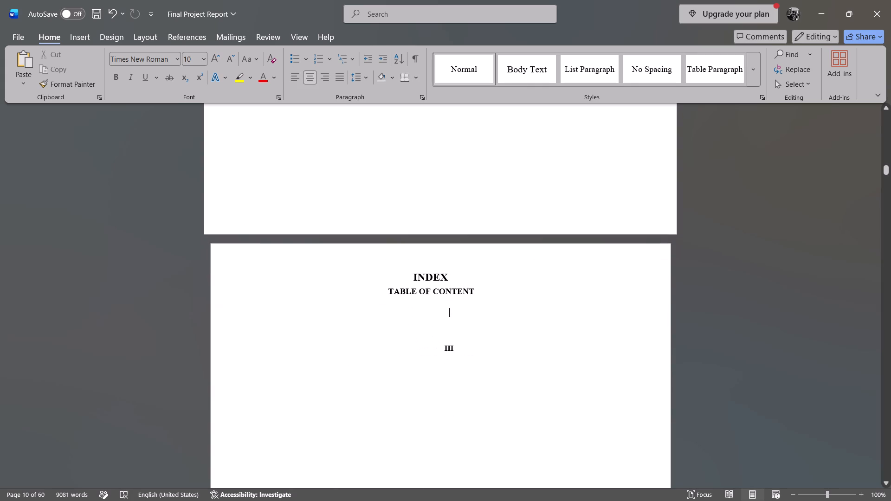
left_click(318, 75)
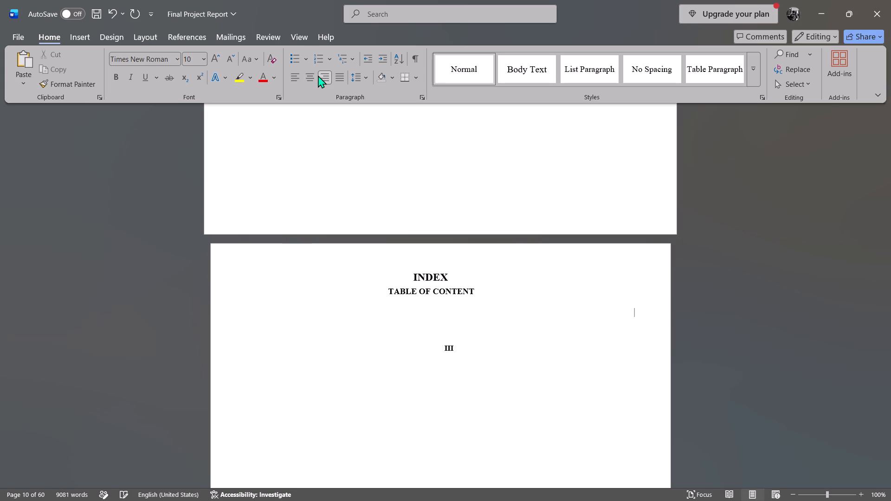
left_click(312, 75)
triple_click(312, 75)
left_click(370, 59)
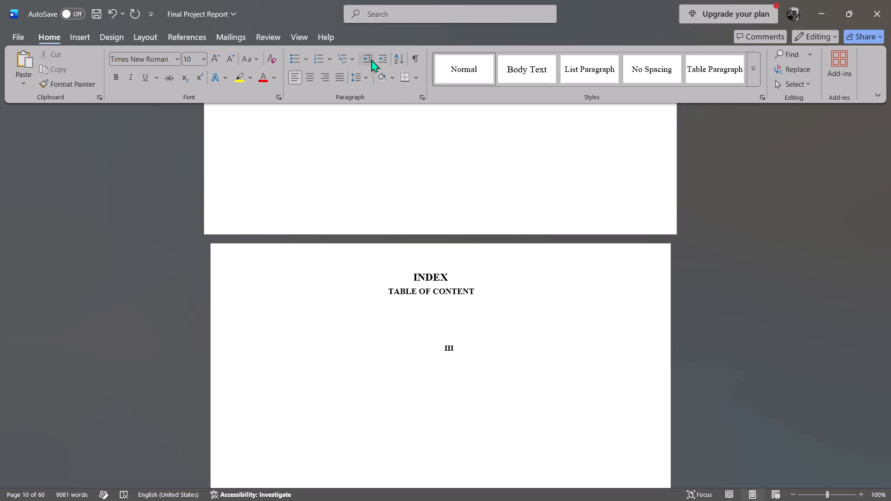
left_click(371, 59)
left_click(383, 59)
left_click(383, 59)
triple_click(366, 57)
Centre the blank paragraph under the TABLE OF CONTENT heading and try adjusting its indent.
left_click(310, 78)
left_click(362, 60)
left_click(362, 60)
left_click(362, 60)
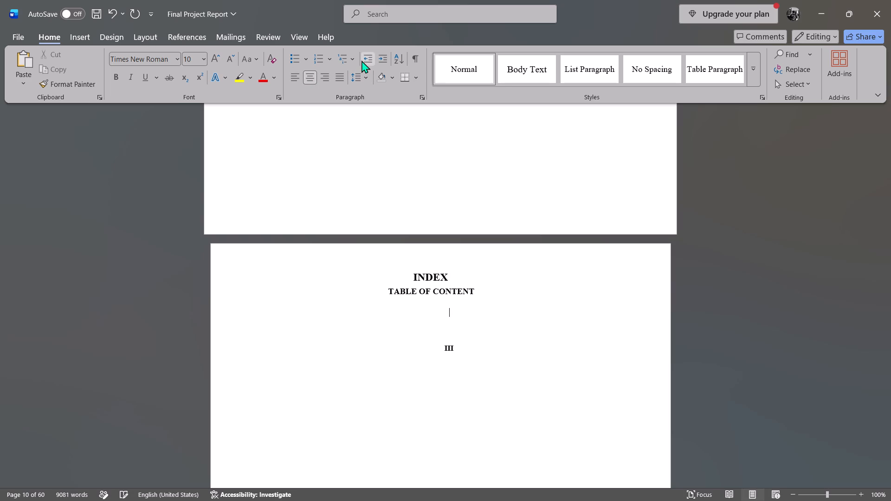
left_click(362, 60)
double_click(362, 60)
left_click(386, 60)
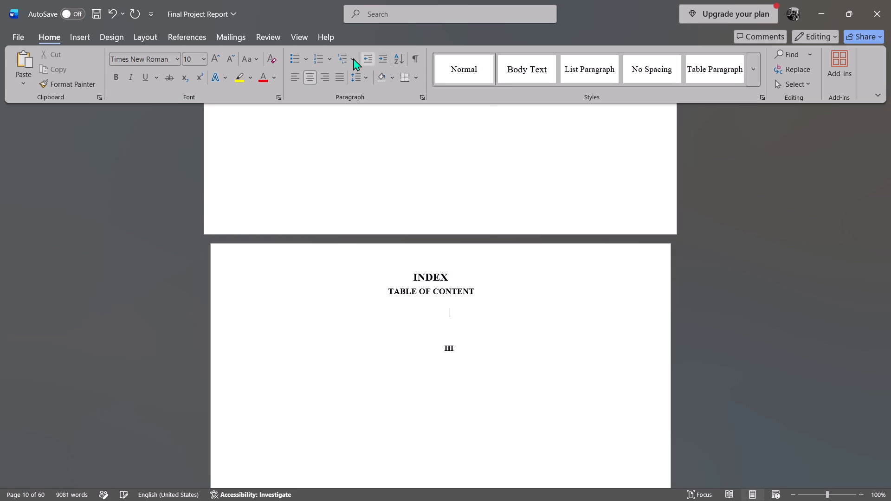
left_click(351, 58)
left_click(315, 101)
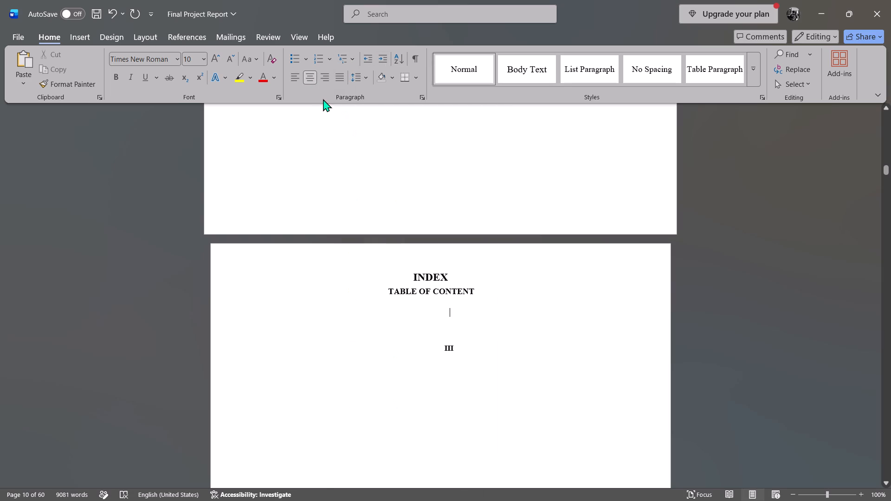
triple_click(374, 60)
Delete the III page number and blank paragraphs under the TABLE OF CONTENT heading, and start one new line there.
left_click(470, 355)
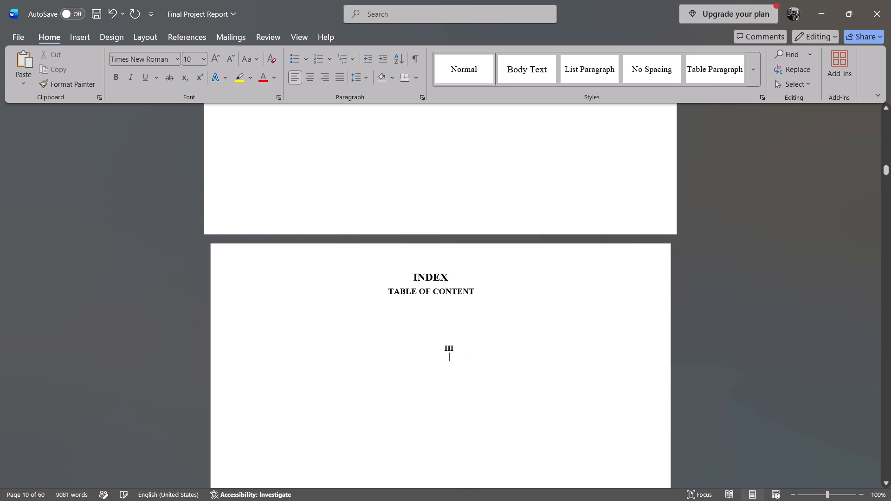
left_click(471, 348)
key("BackSpace")
key("BackSpace")
key("BackSpace")
key("BackSpace")
key("BackSpace")
key("BackSpace")
key("BackSpace")
key("BackSpace")
key("BackSpace")
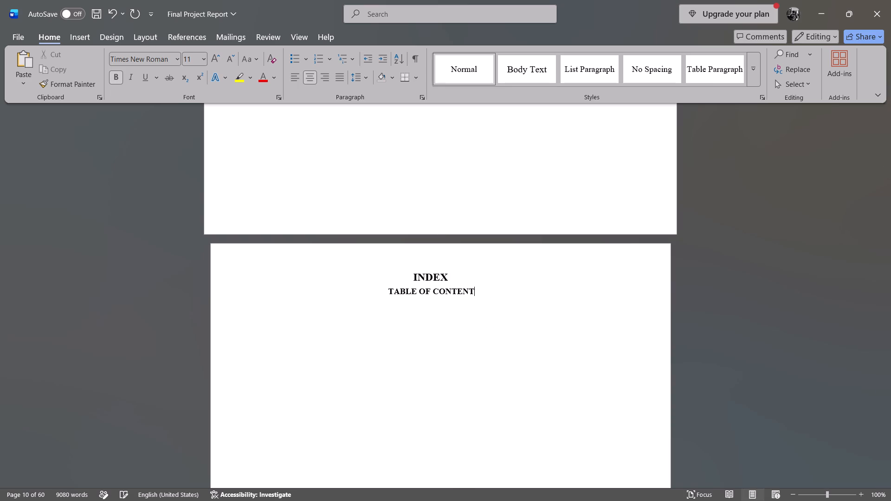
key("Return")
Switch to the Final Project Report (1) document and examine the columns and chapter entries of its original table of contents.
key("alt+Tab")
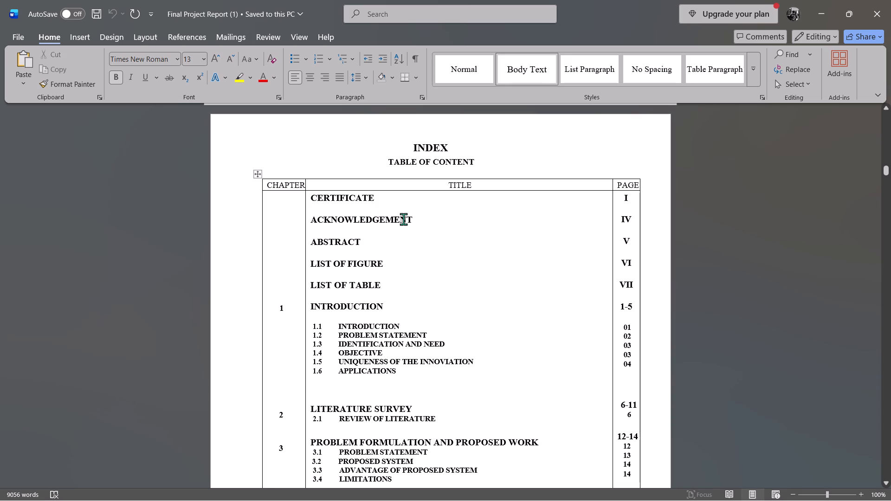
scroll(438, 270, "down", 2)
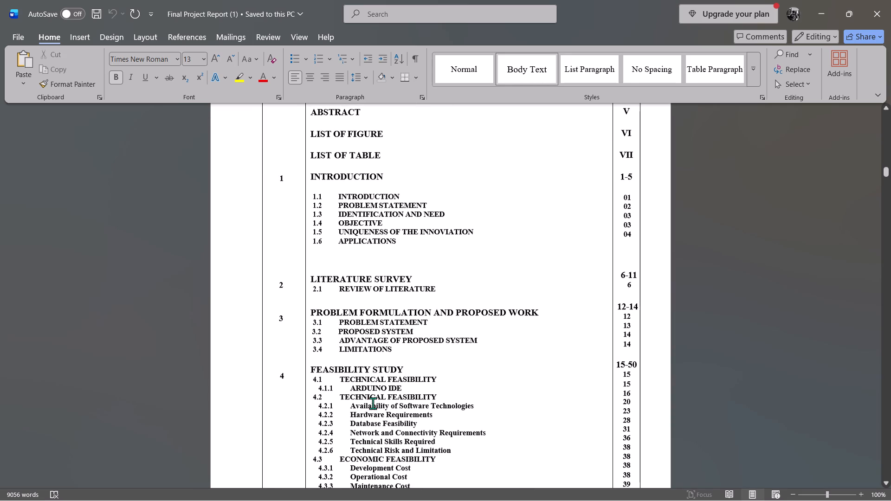
scroll(443, 346, "down", 3)
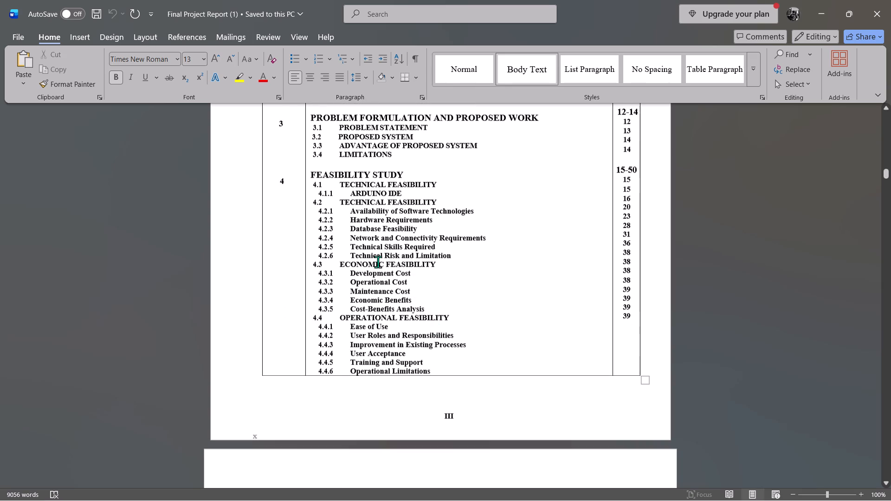
scroll(385, 250, "down", 8)
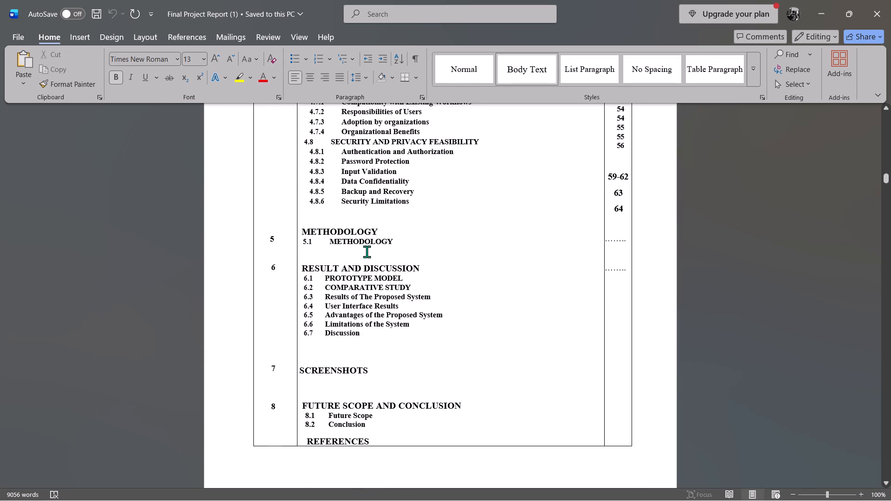
scroll(481, 291, "down", 2)
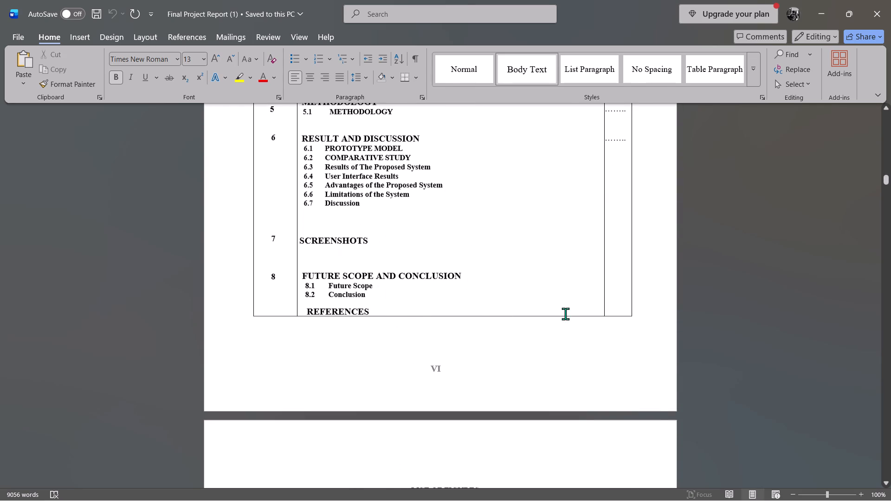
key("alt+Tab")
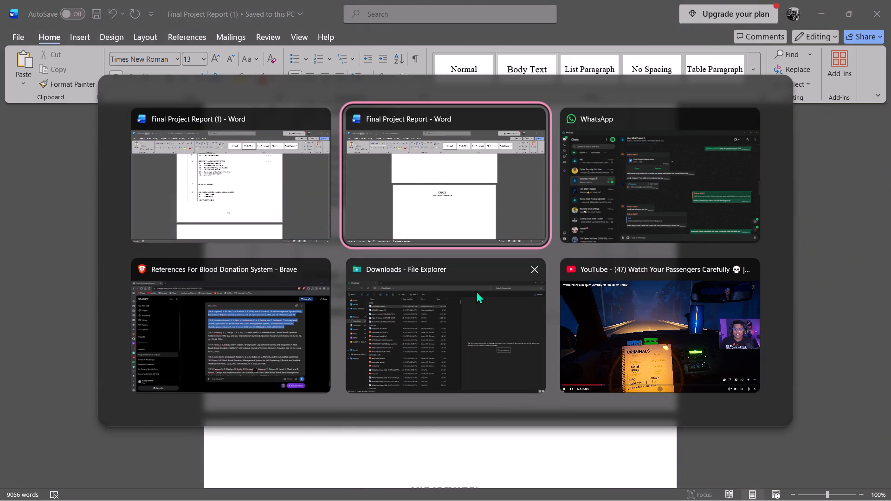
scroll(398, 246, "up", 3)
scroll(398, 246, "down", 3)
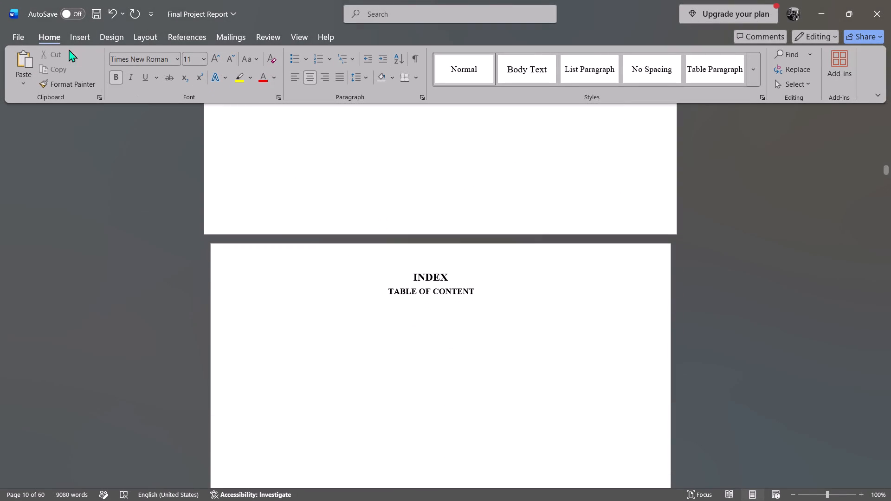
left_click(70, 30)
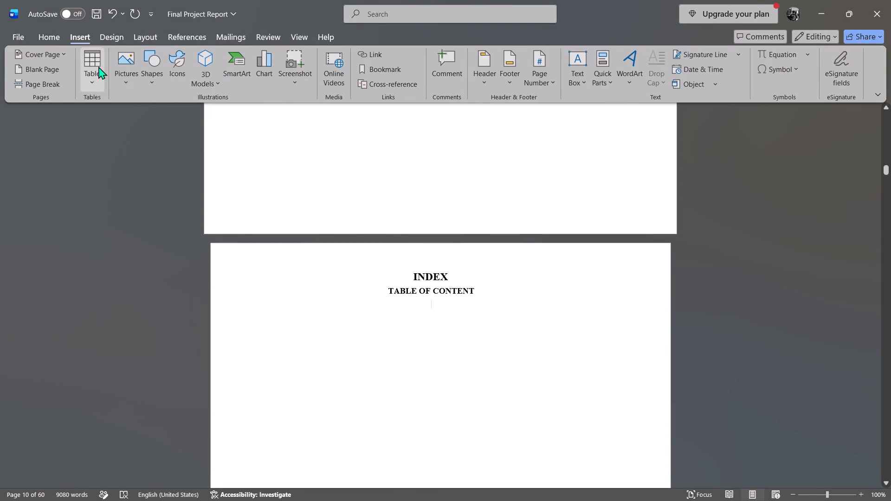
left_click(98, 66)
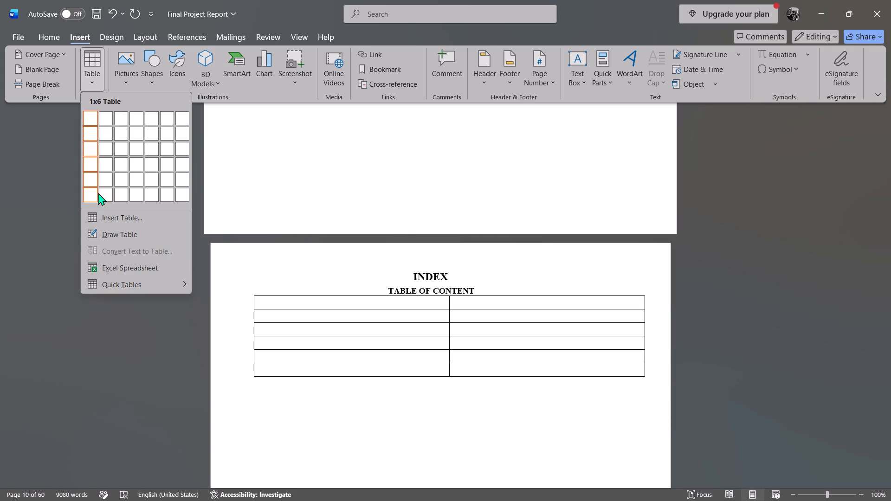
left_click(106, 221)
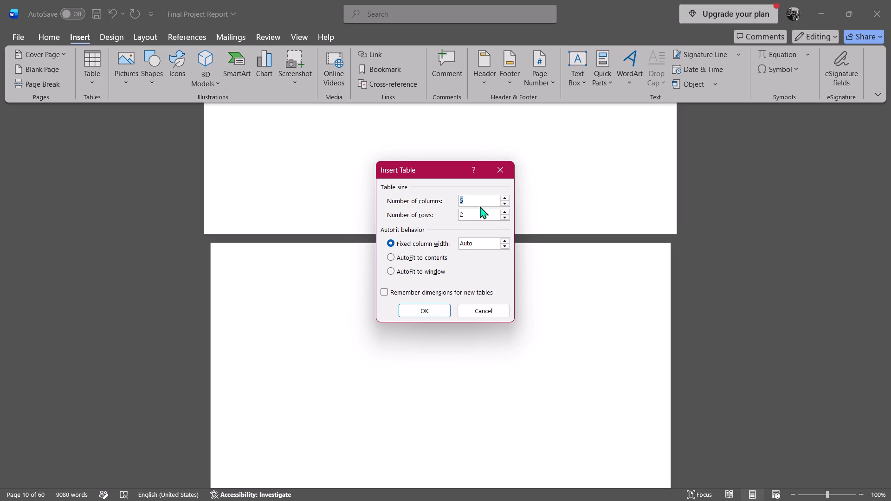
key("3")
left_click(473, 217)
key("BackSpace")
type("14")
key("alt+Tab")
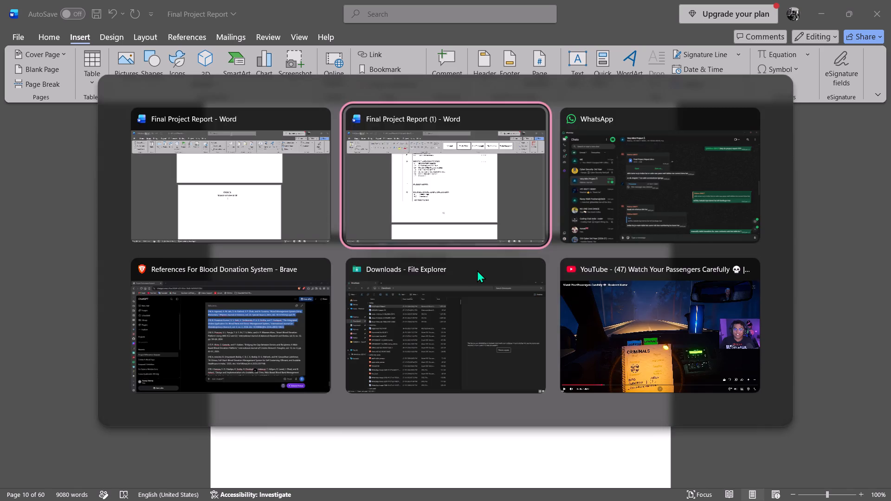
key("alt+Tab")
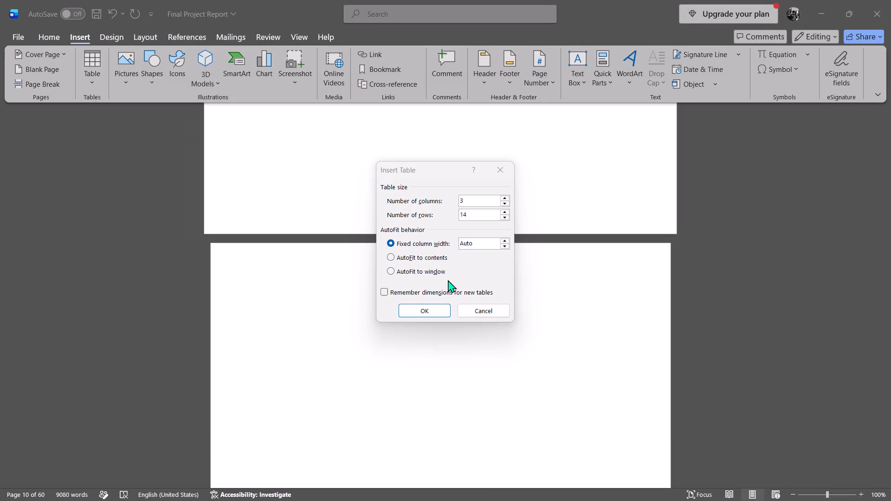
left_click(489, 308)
Switch to the Final Project Report (1) document and review the rows of its original table of contents, back up to the INDEX heading.
key("alt+Tab")
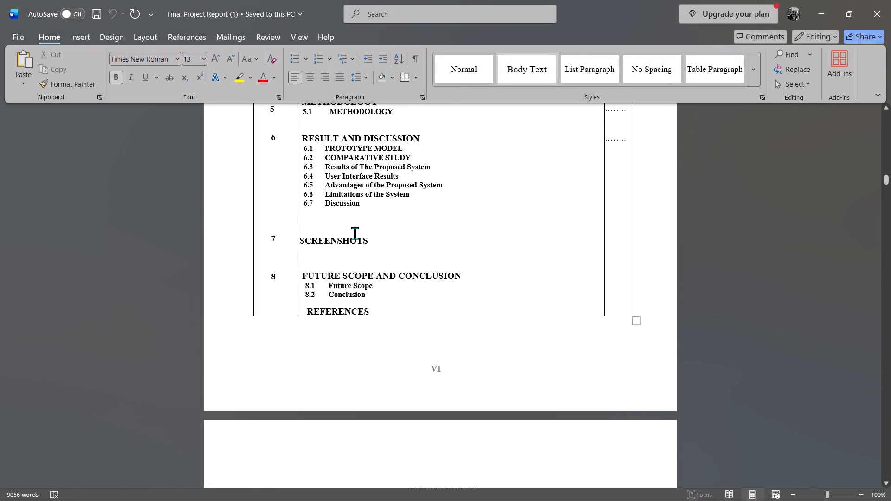
scroll(357, 231, "up", 17)
scroll(346, 222, "down", 2)
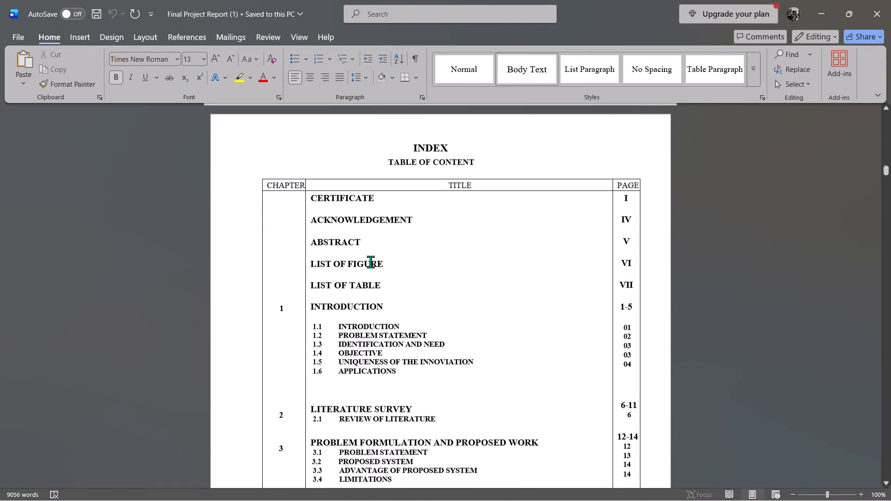
Return to Final Project Report and insert a table with 3 columns and 14 rows under the TABLE OF CONTENT heading.
key("alt+Tab")
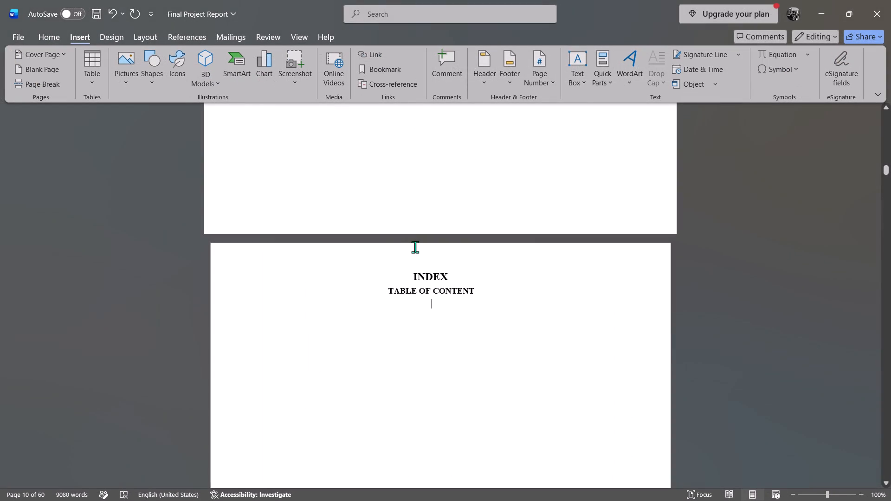
left_click(97, 88)
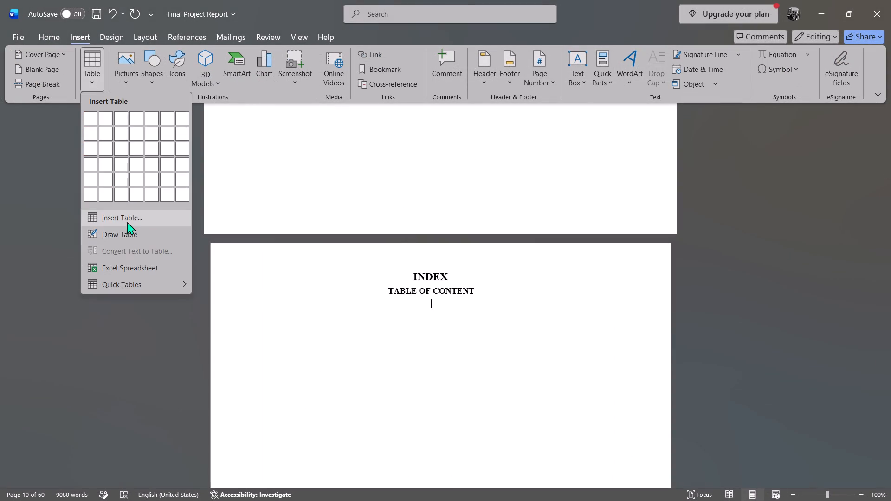
left_click(127, 221)
key("3")
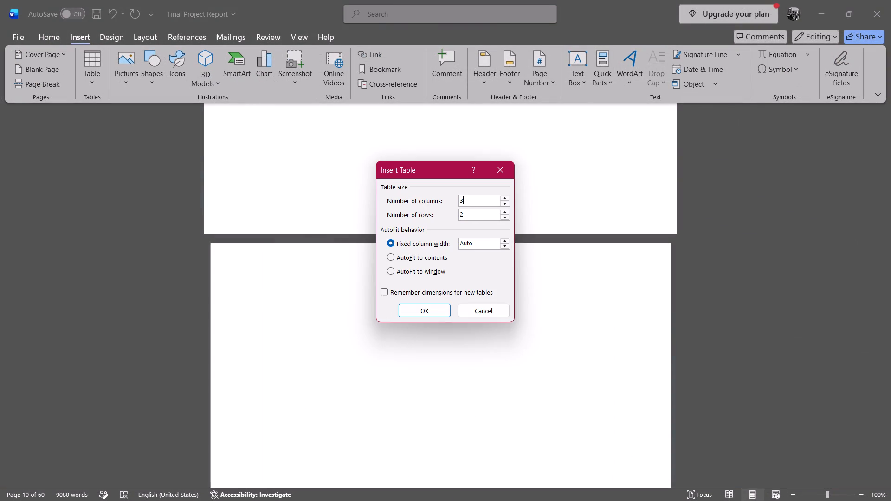
left_click(482, 215)
key("BackSpace")
type("14")
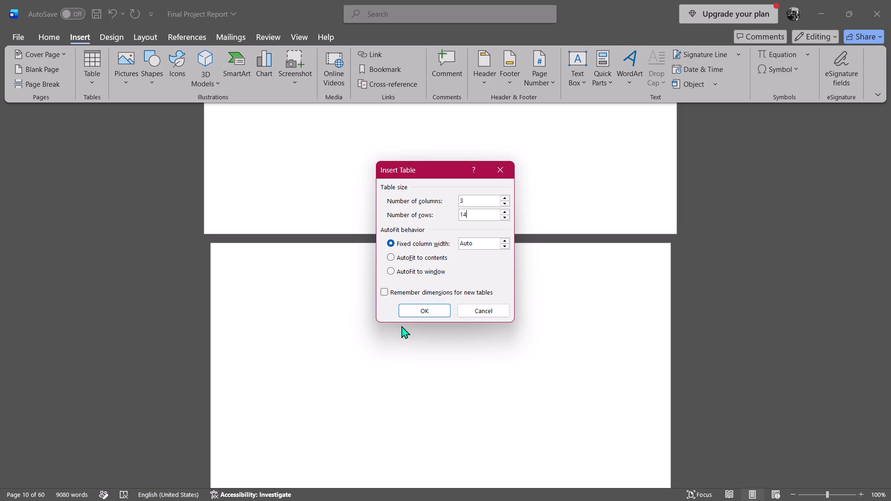
left_click(412, 311)
scroll(542, 326, "down", 3)
scroll(553, 303, "up", 2)
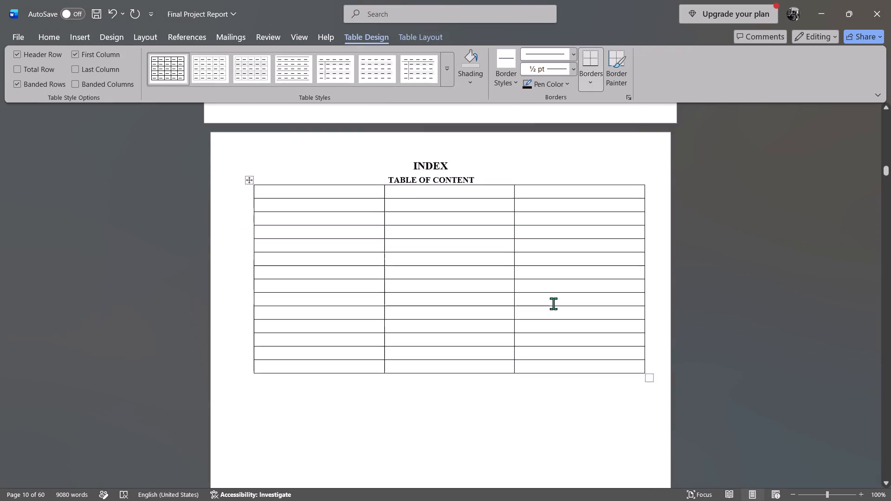
Check the original table's headings, and enter CHAPTER, TITLE and PAGE NO. as the column headings in the new table's first row.
key("alt+Tab")
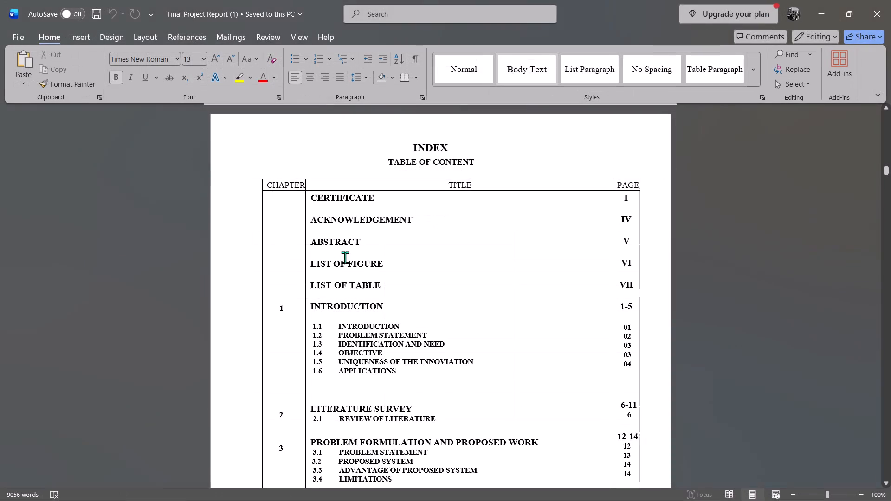
key("alt+Tab")
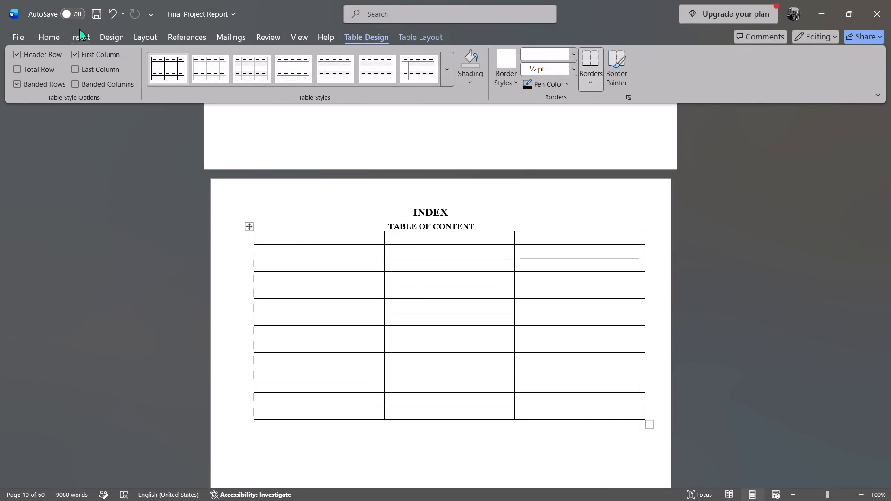
left_click(42, 39)
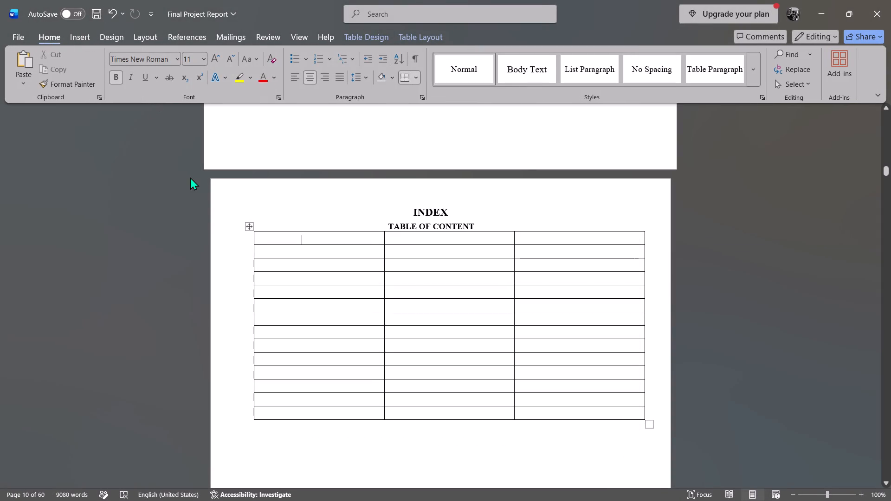
type("Ch")
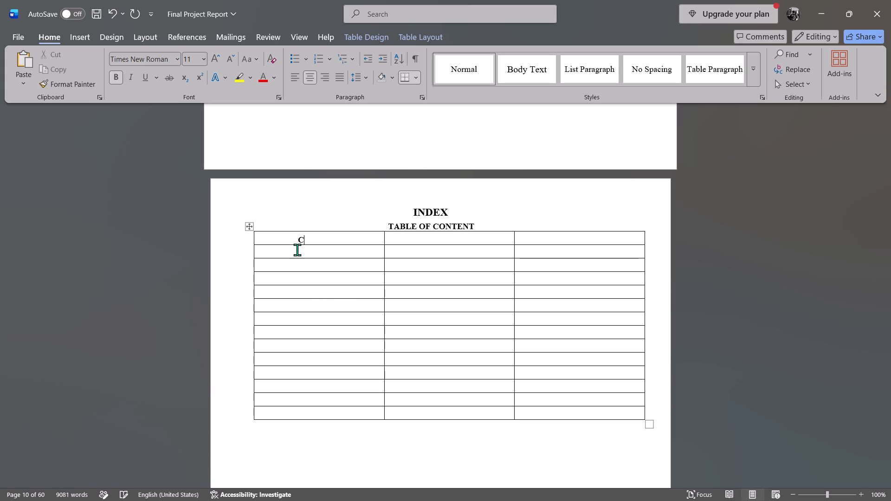
type("HAPTER")
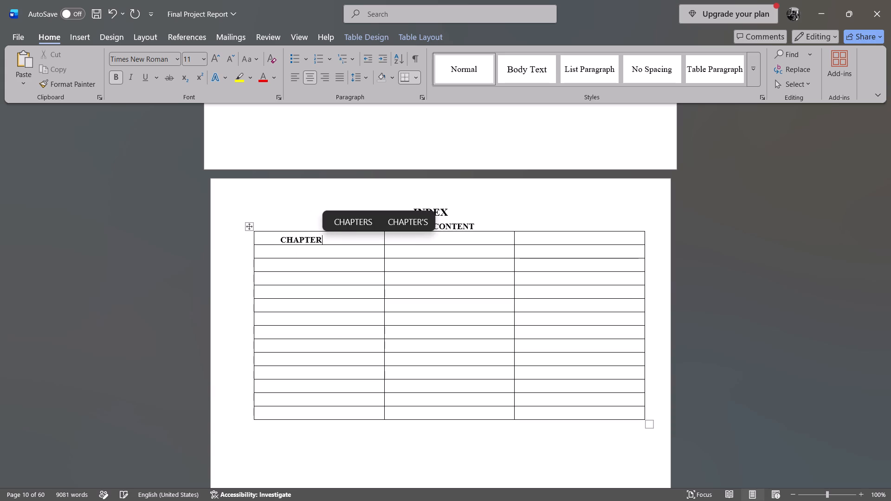
left_click(417, 238)
left_click(469, 236)
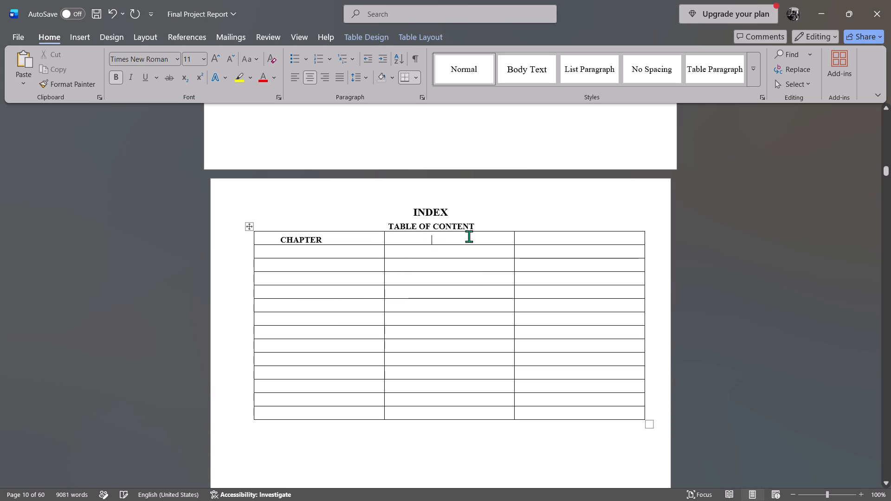
type("TITILE")
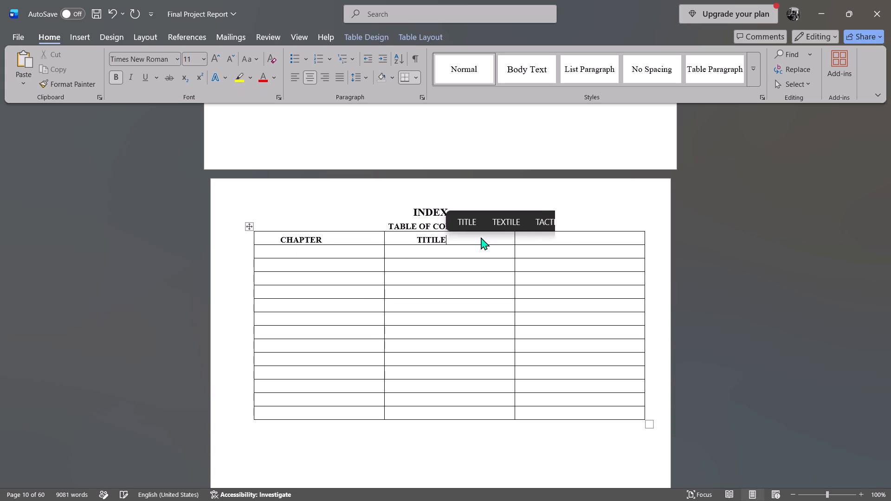
left_click(468, 211)
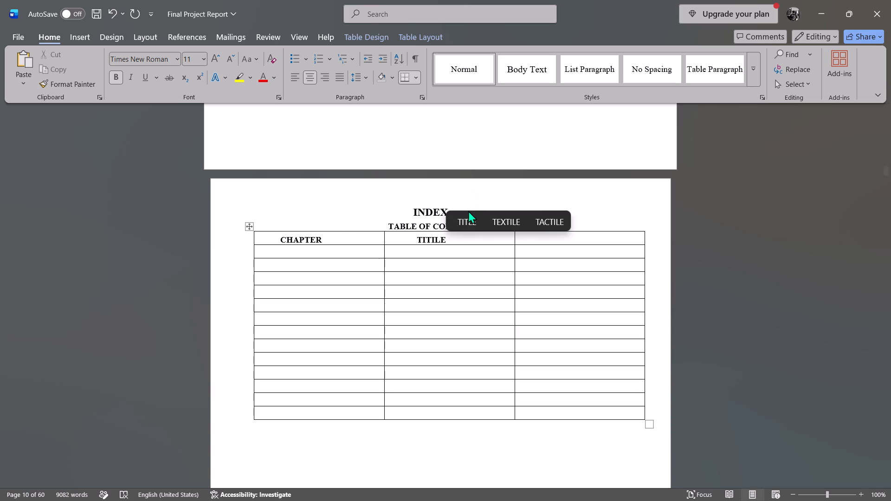
double_click(468, 213)
left_click(468, 218)
left_click(540, 247)
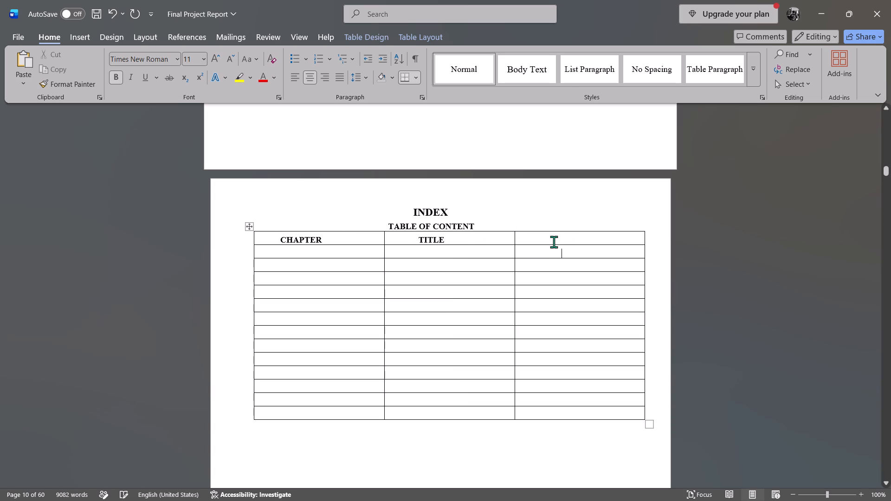
left_click(554, 242)
type("PAGE NO.")
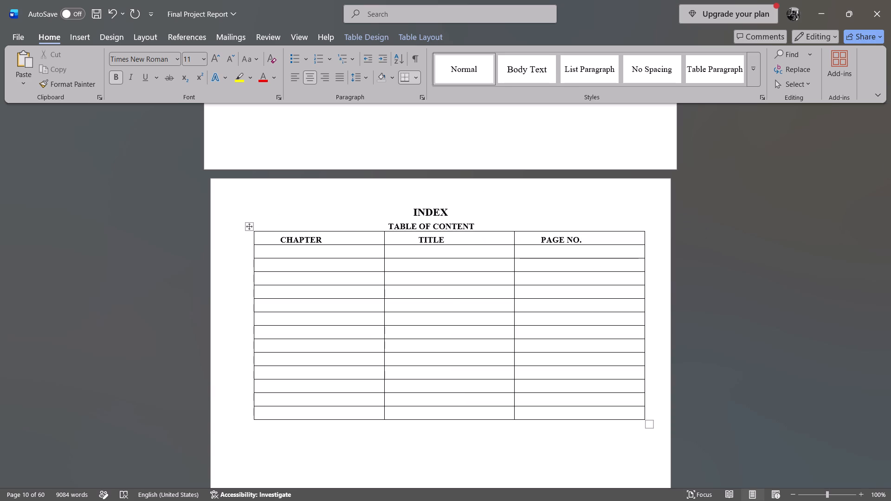
Narrow the CHAPTER and PAGE NO. columns so that the TITLE column takes up most of the table's width.
left_click(382, 301)
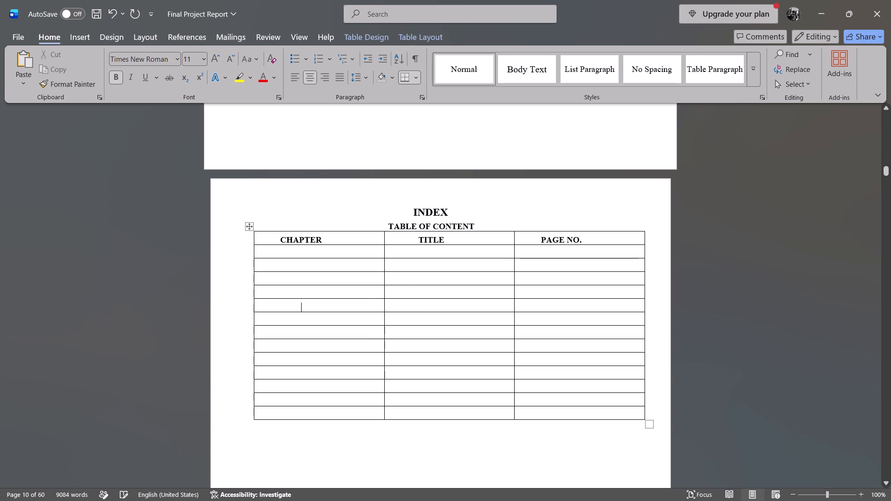
left_click_drag(384, 291, 323, 299)
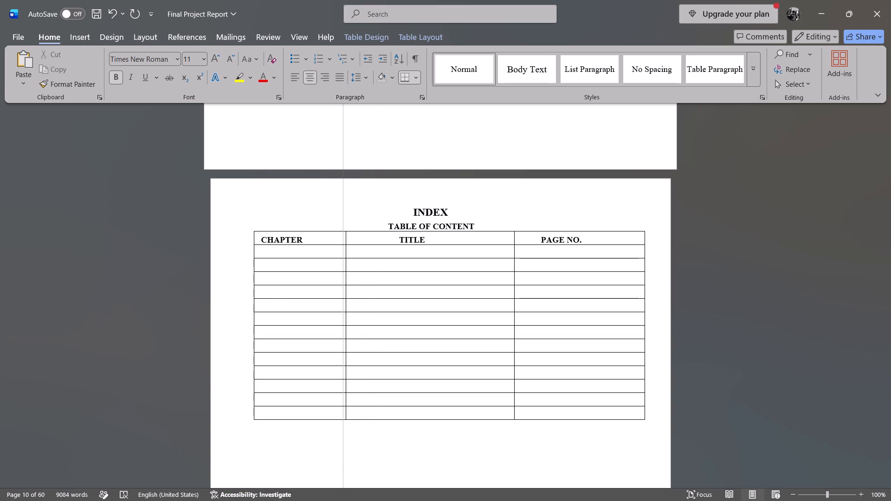
left_click_drag(323, 299, 310, 302)
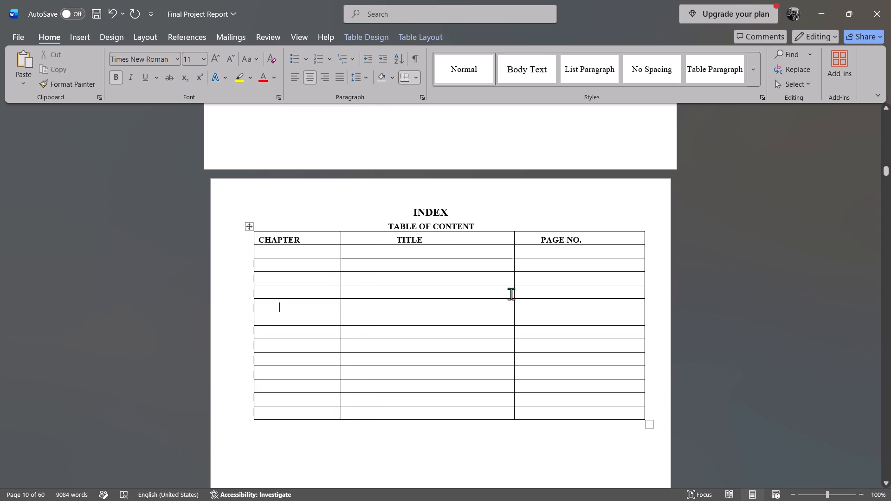
left_click_drag(514, 294, 603, 294)
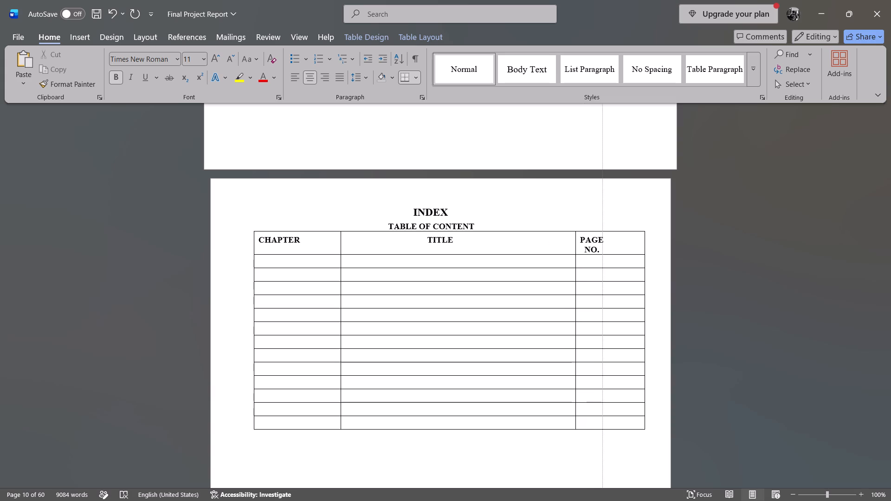
left_click_drag(603, 294, 616, 294)
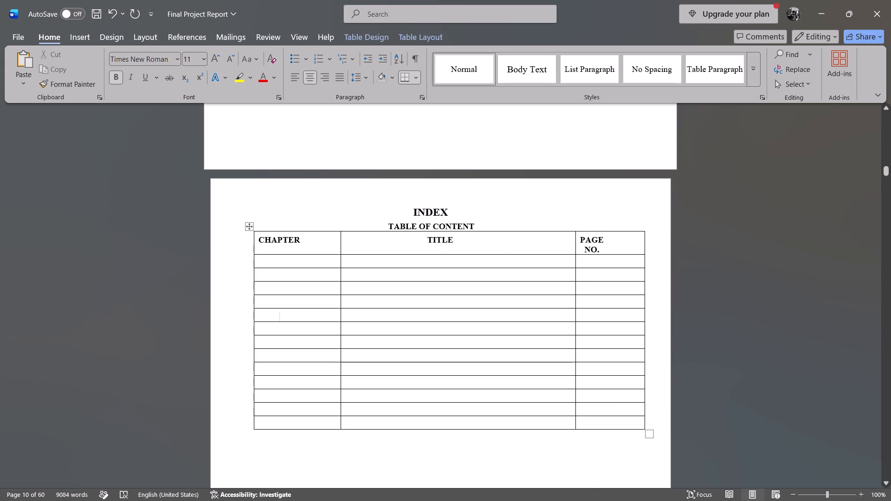
Copy the title CERTIFICATE from the Final Project Report (1) table into the new table's first TITLE cell below the headings.
left_click(303, 263)
key("alt+Tab")
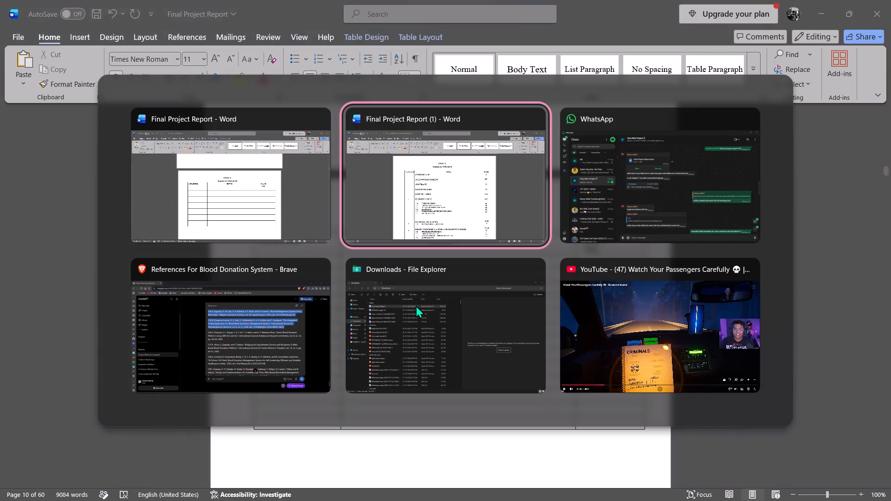
key("alt+Tab")
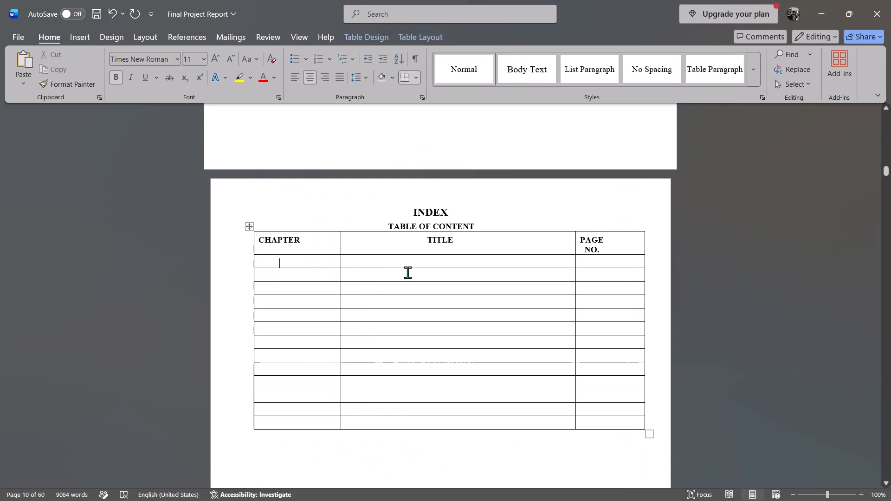
left_click(394, 260)
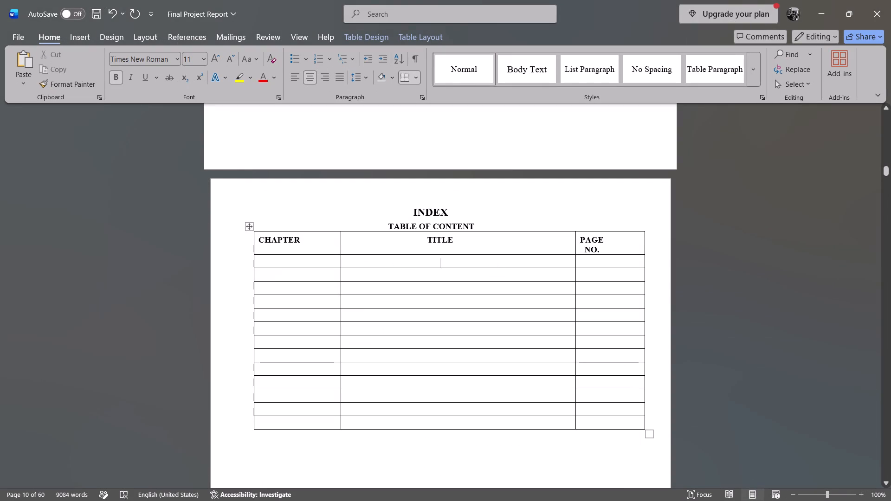
key("alt+Tab")
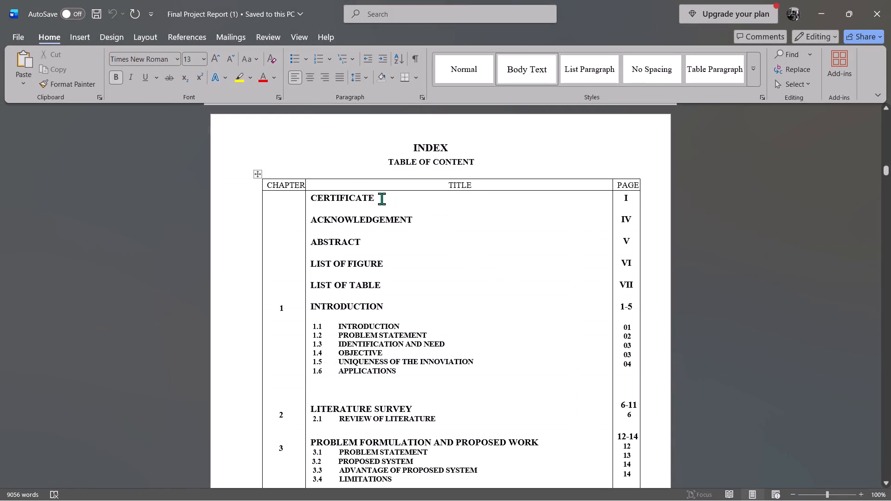
left_click_drag(380, 196, 316, 198)
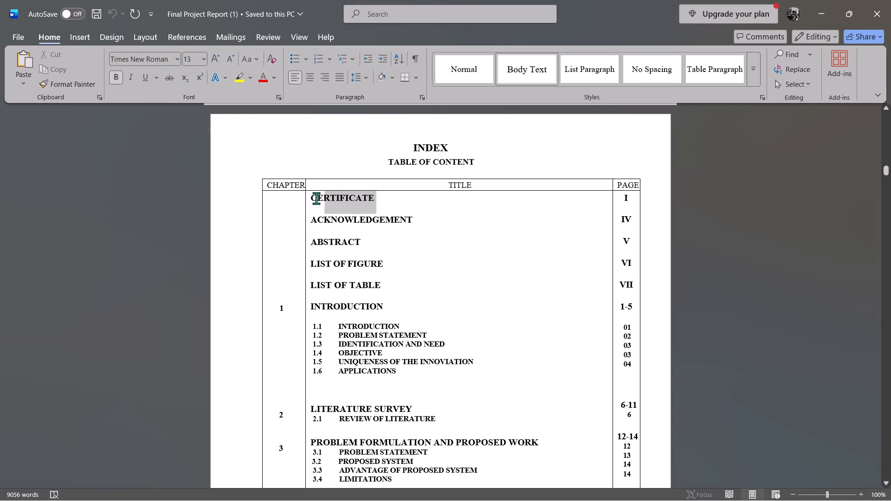
left_click_drag(316, 198, 312, 198)
key("ctrl+c")
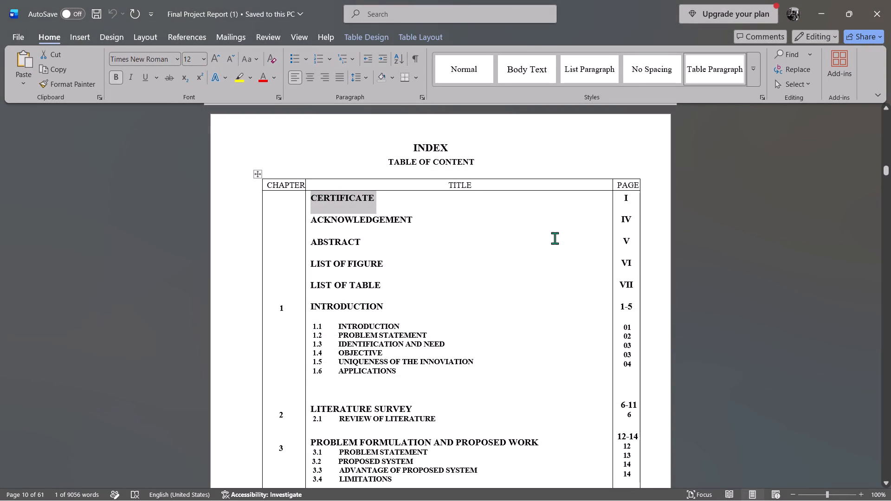
key("alt+Tab")
key("ctrl+v")
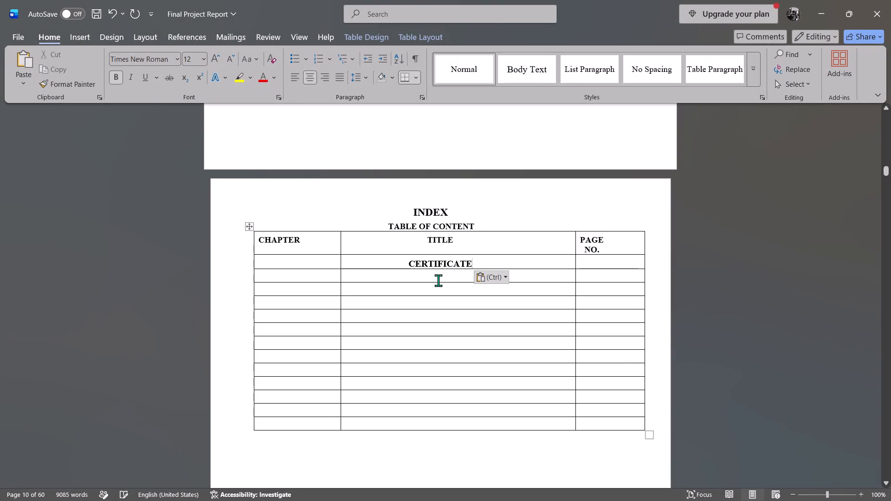
Copy the title ACKNOWLEDGEMENT from the original table into the TITLE cell below CERTIFICATE in the new table.
left_click(441, 279)
key("alt+Tab")
left_click_drag(412, 219, 323, 219)
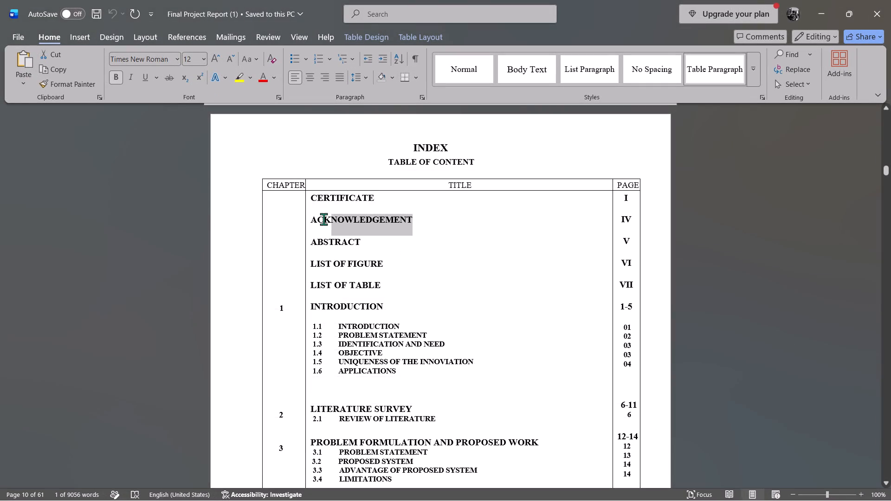
left_click_drag(323, 219, 305, 219)
left_click(449, 212)
double_click(399, 220)
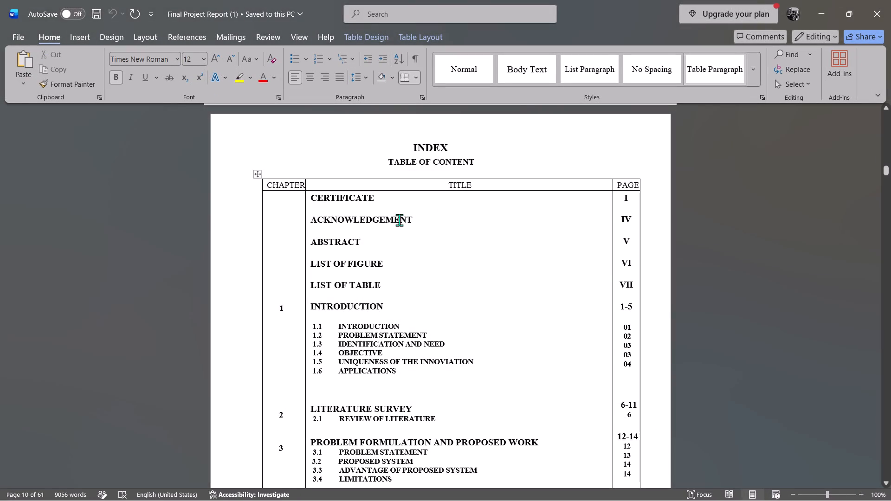
key("ctrl+c")
key("alt+Tab")
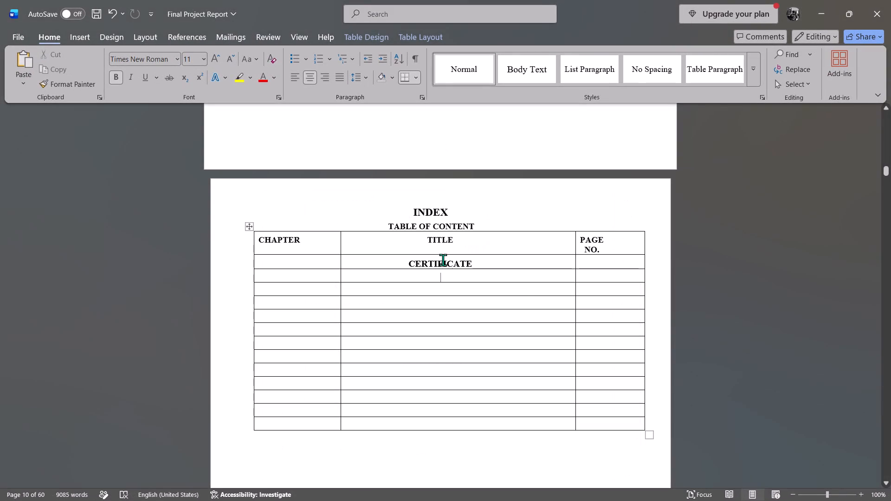
key("ctrl+v")
Copy the title ABSTRACT from the original table into the TITLE cell below ACKNOWLEDGEMENT in the new table.
left_click(448, 288)
key("alt+Tab")
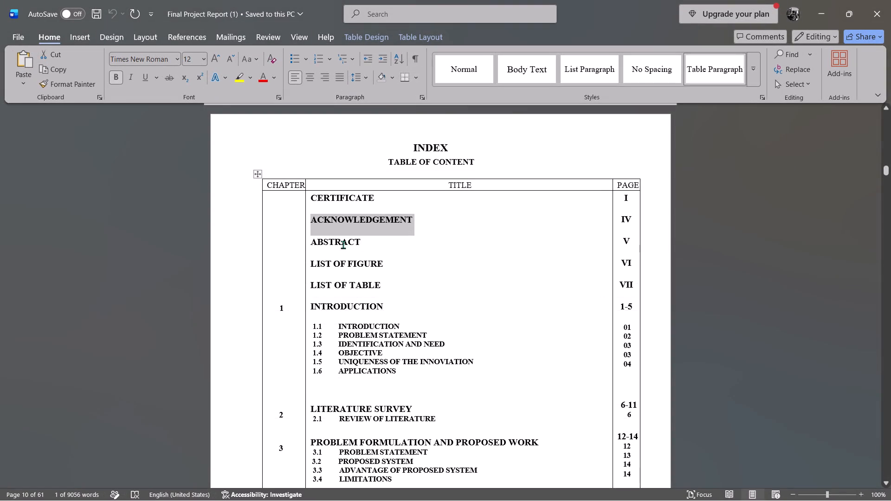
double_click(342, 244)
key("ctrl+c")
key("alt+Tab")
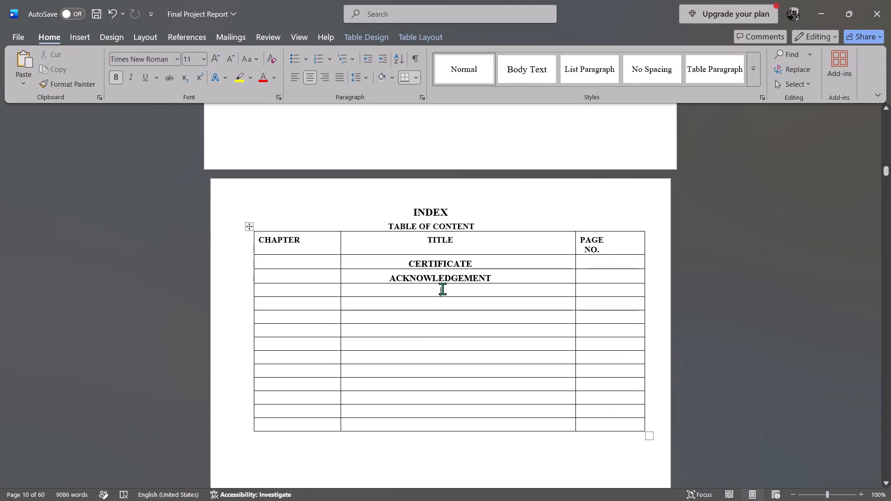
key("ctrl+v")
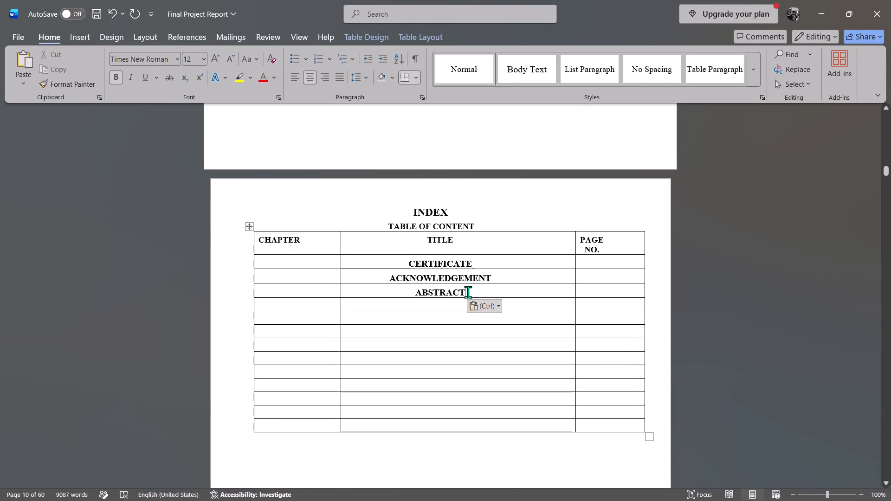
Left-align the CERTIFICATE, ACKNOWLEDGEMENT and ABSTRACT entries and the empty TITLE cell below them.
left_click_drag(468, 292, 413, 261)
left_click(295, 83)
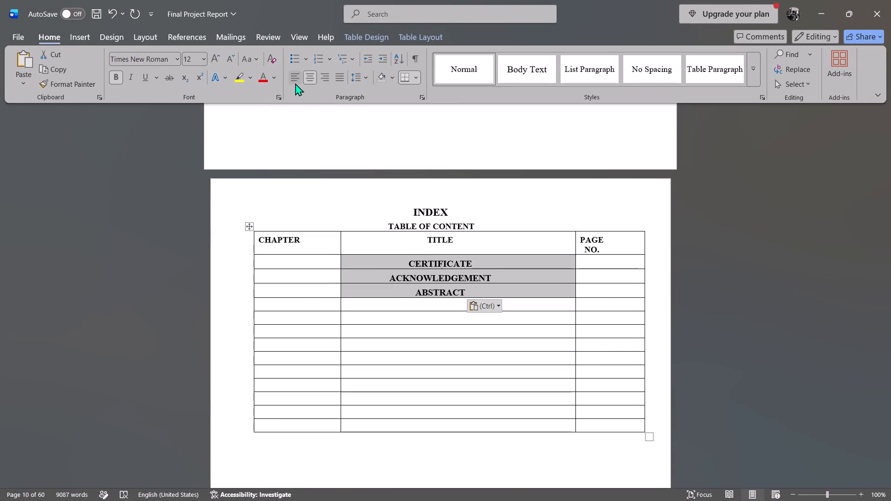
left_click(415, 289)
left_click(402, 302)
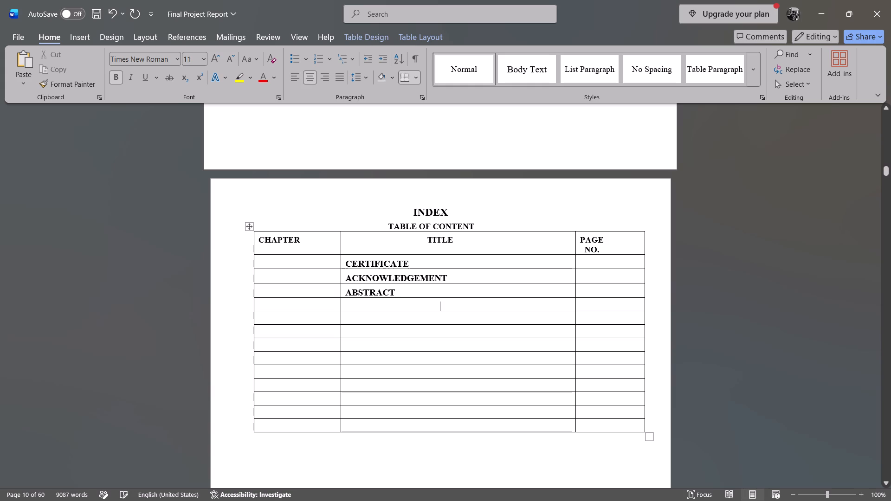
left_click(302, 82)
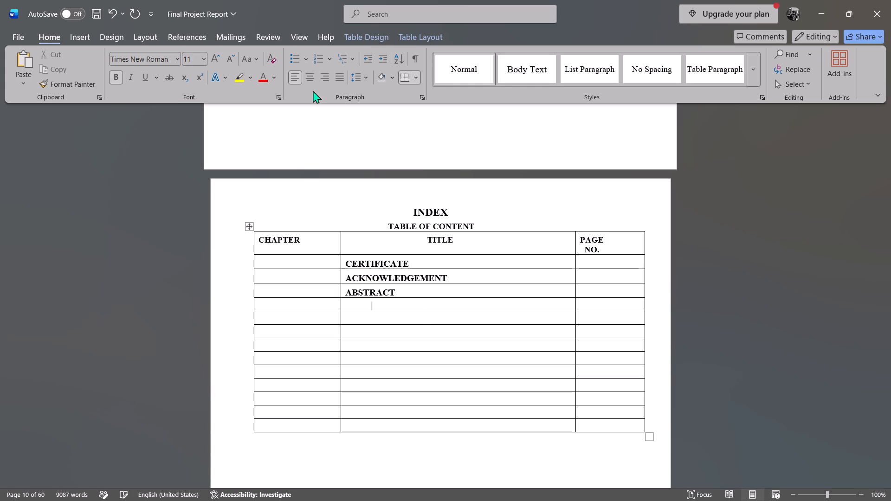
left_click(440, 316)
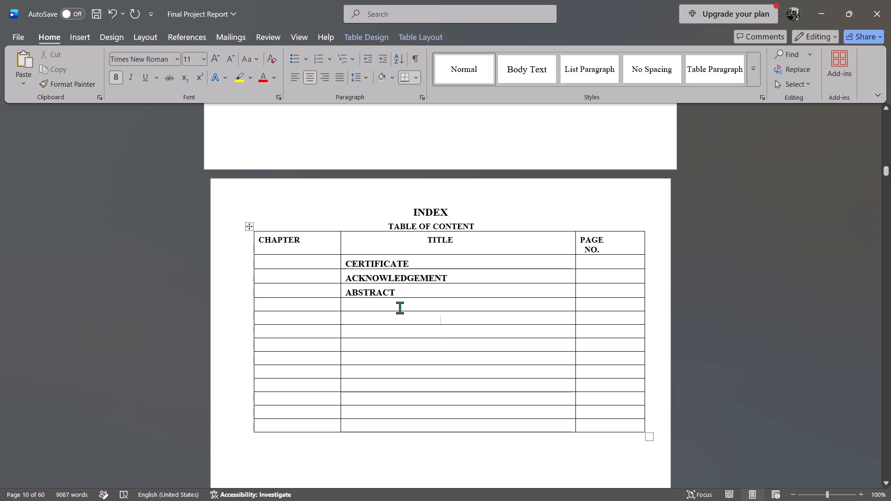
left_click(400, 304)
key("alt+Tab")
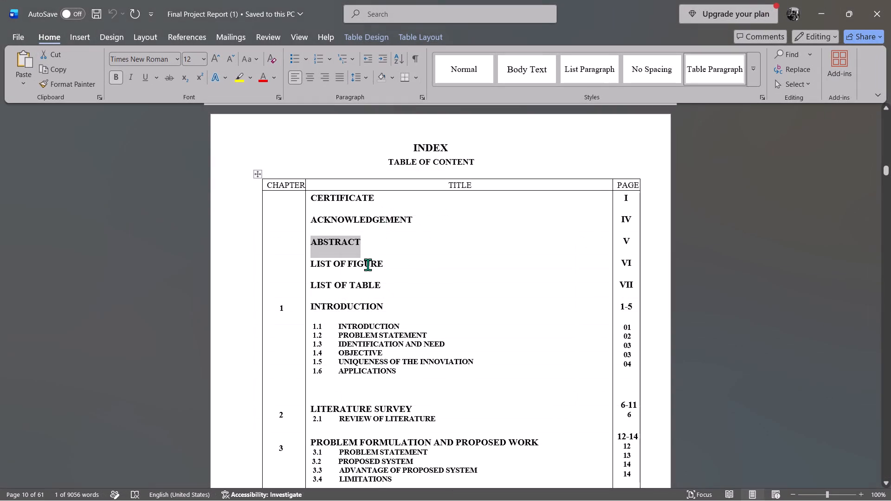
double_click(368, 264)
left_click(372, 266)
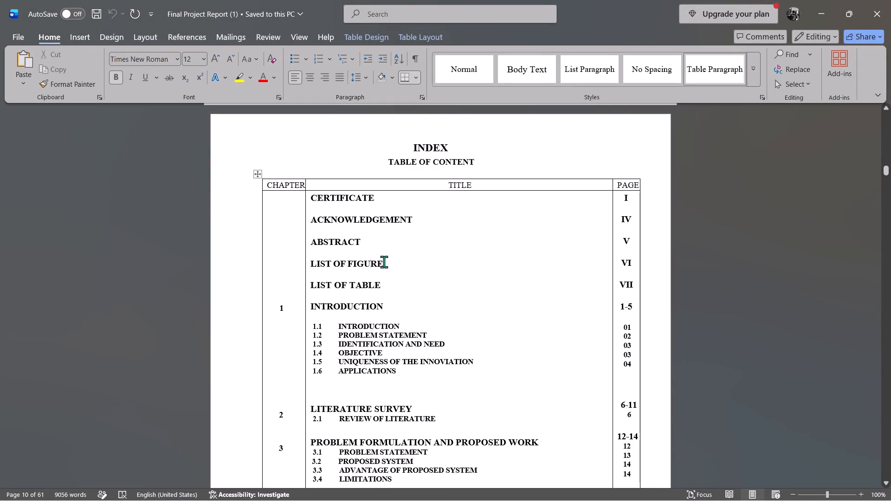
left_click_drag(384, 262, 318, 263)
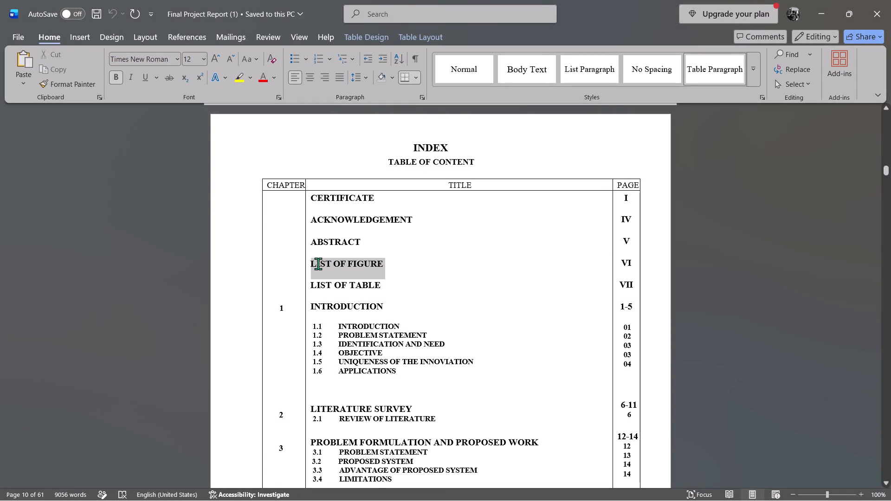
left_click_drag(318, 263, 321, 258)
Look through the rest of the original table of contents and the LIST OF FIGURES page in Final Project Report (1).
key("alt+Tab")
scroll(491, 250, "down", 11)
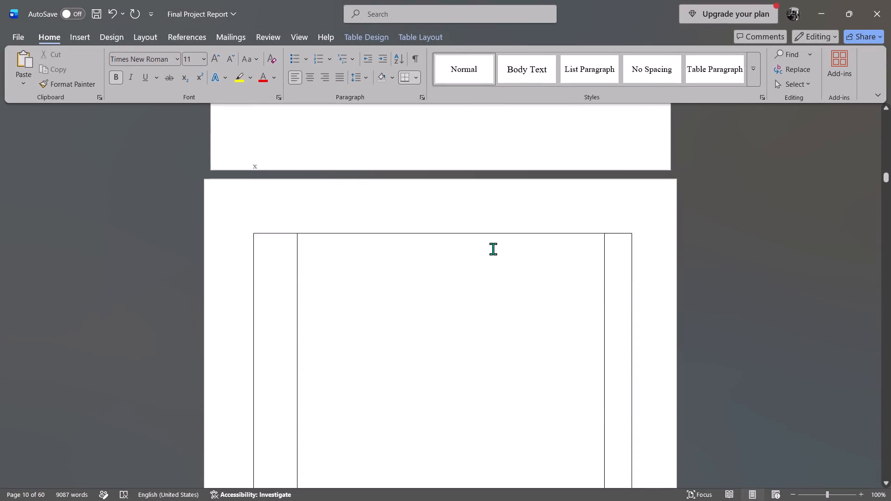
key("alt+Tab")
scroll(493, 249, "down", 5)
scroll(493, 249, "up", 1)
scroll(493, 249, "down", 13)
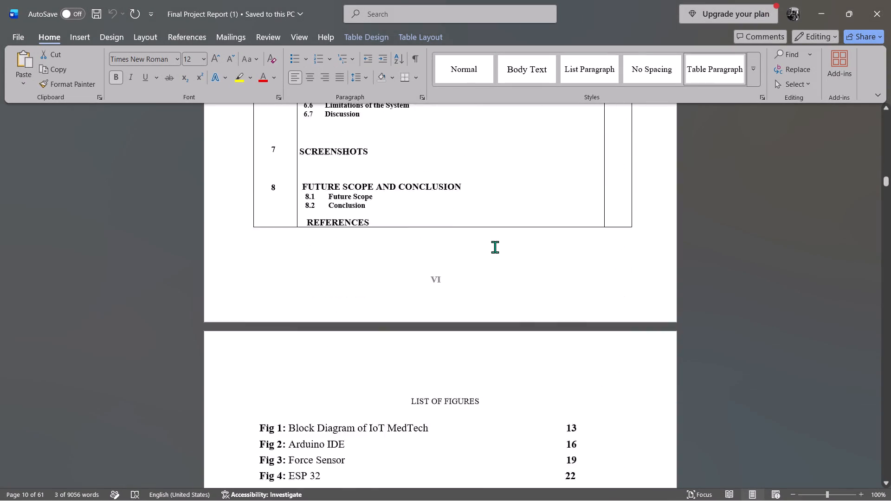
scroll(495, 247, "down", 4)
scroll(495, 247, "up", 1)
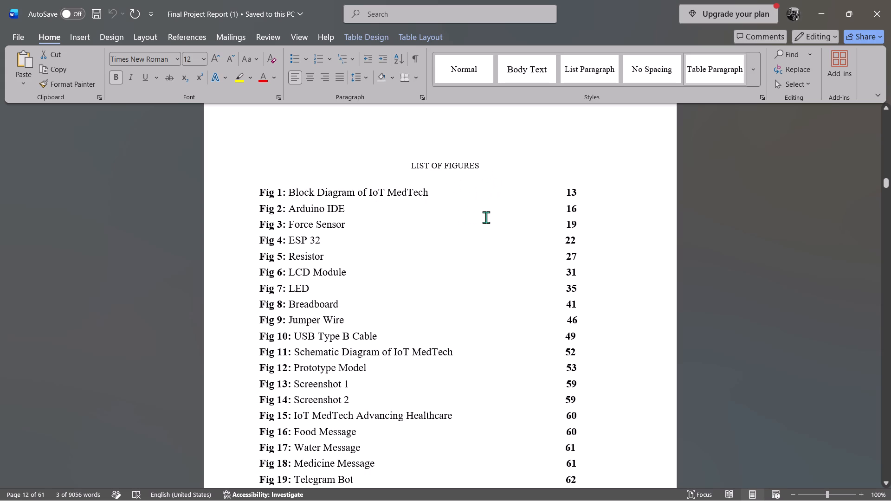
scroll(486, 217, "down", 1)
scroll(486, 217, "up", 2)
key("alt+Tab")
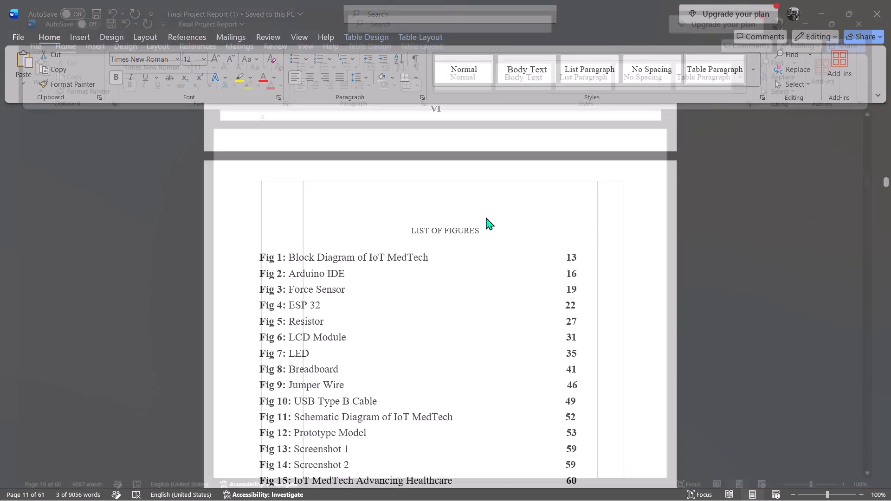
scroll(457, 222, "up", 10)
Copy the title LIST OF FIGURE from the original table into the TITLE cell below ABSTRACT in the new table.
key("alt+Tab")
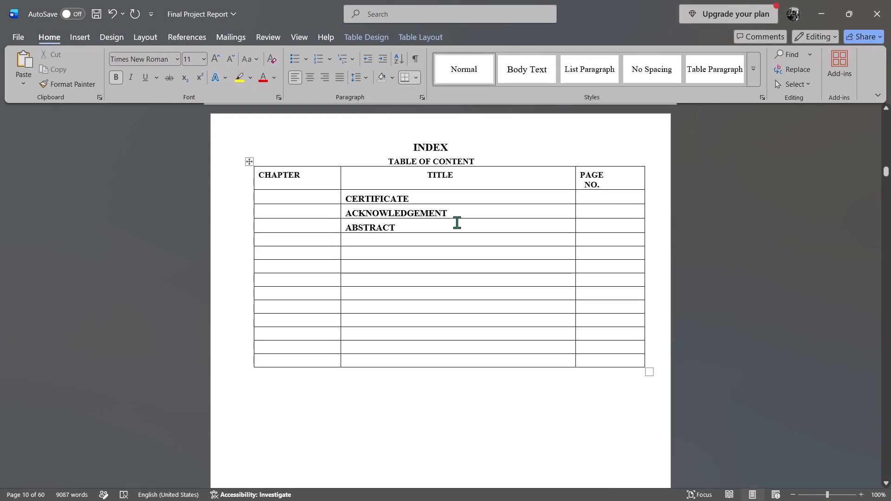
scroll(457, 222, "up", 13)
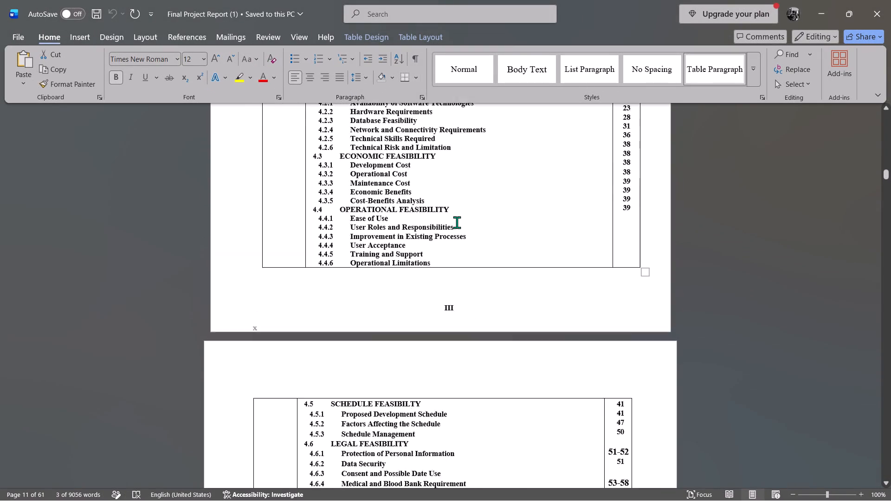
scroll(457, 222, "up", 4)
left_click(380, 135)
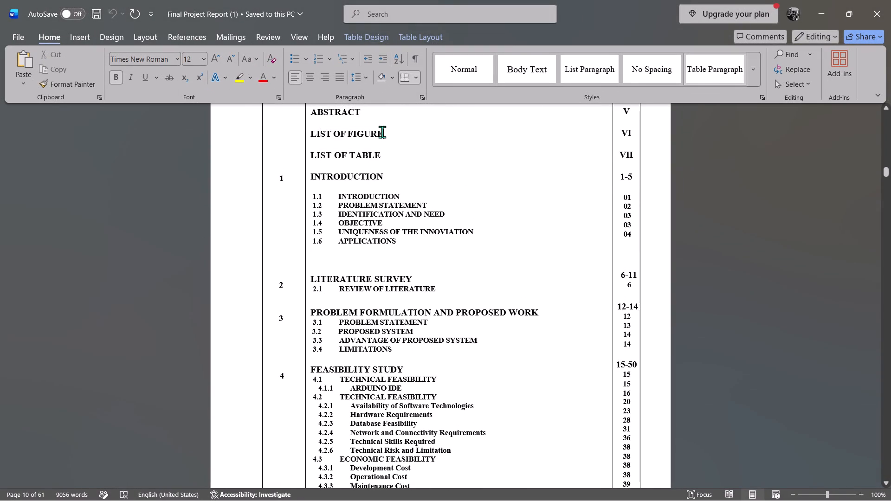
left_click_drag(384, 133, 320, 131)
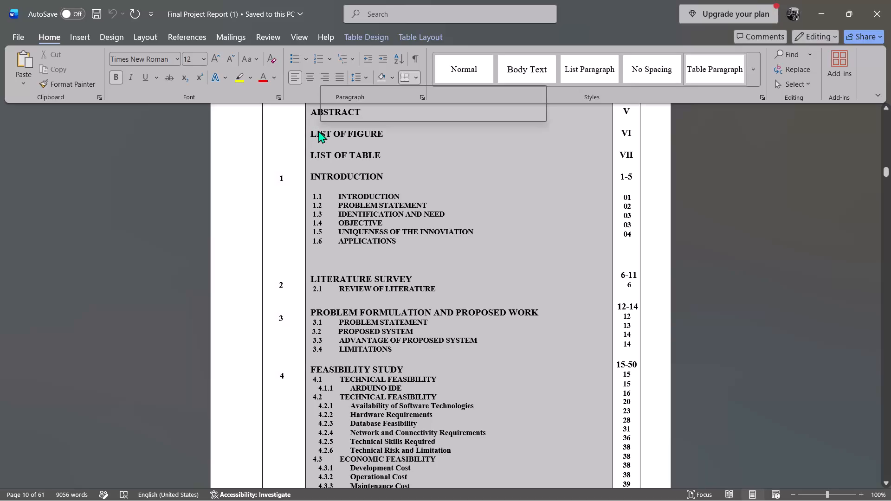
left_click(318, 130)
left_click(314, 134)
left_click_drag(314, 134, 373, 140)
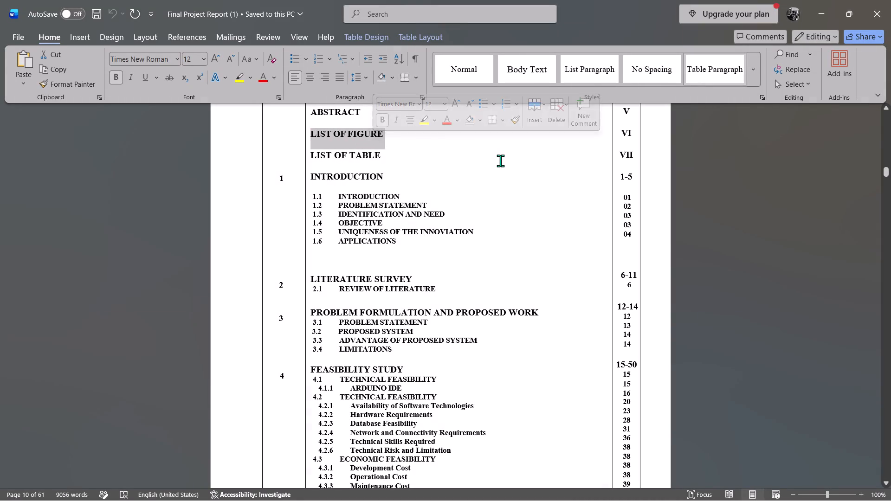
key("ctrl+c")
key("alt+Tab")
key("ctrl+v")
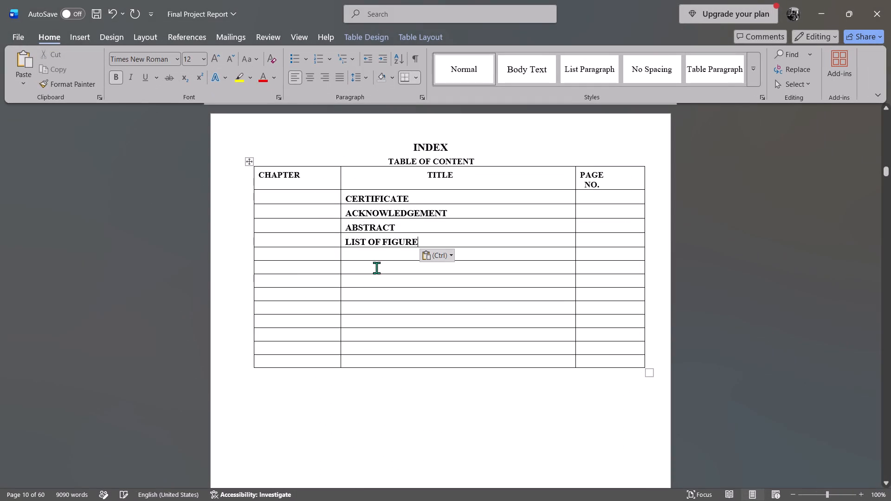
Look through the original table of contents, the LIST OF FIGURES page and the LIST OF TABLE page in Final Project Report (1).
left_click(383, 250)
key("alt+Tab")
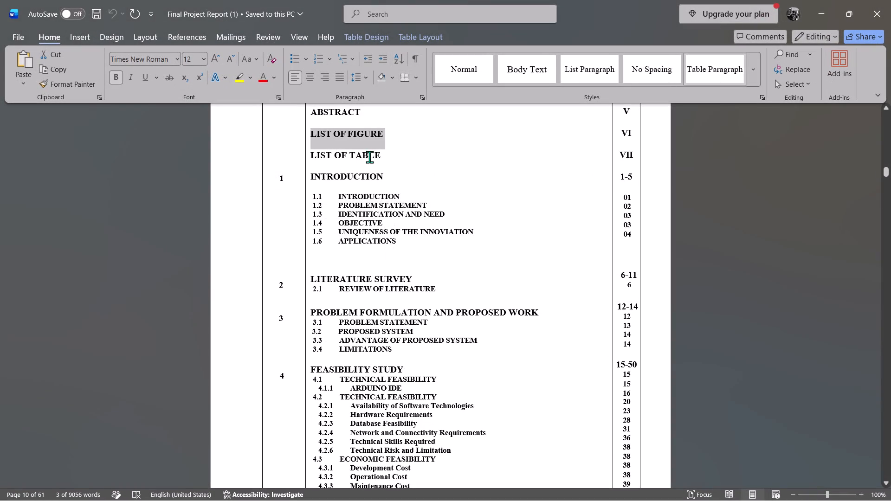
scroll(385, 259, "down", 6)
scroll(386, 263, "up", 1)
scroll(386, 263, "down", 10)
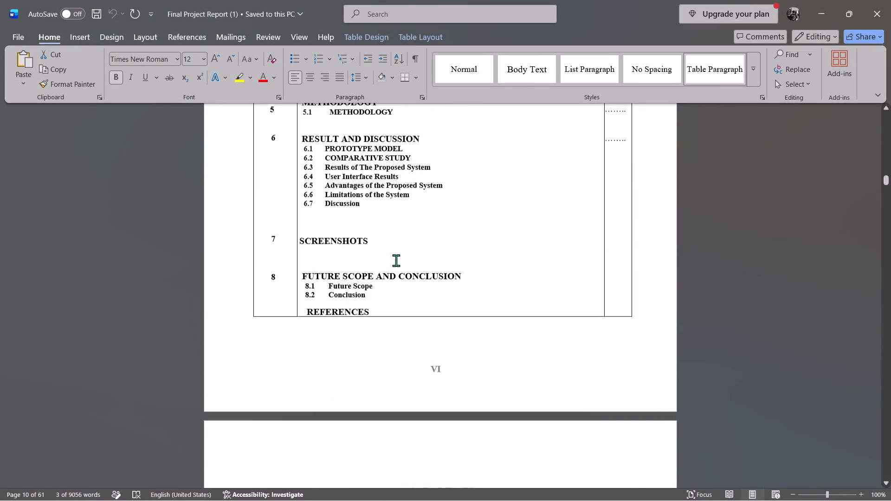
scroll(396, 260, "down", 11)
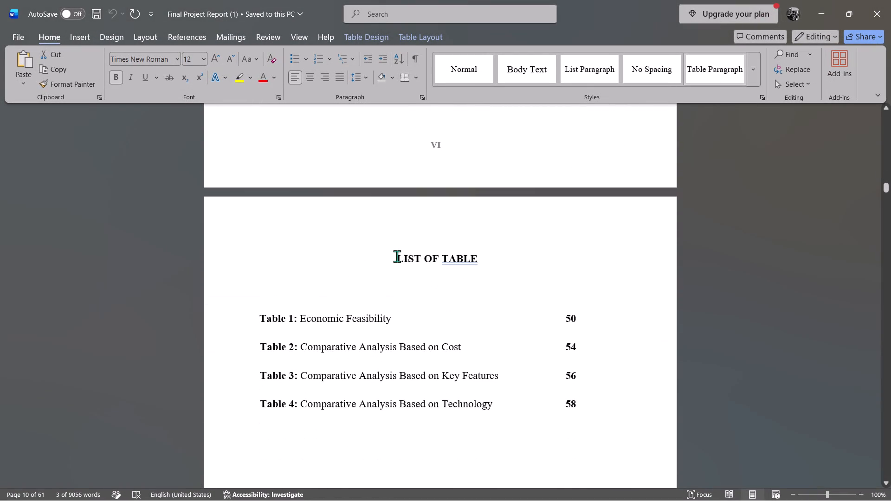
scroll(397, 256, "down", 1)
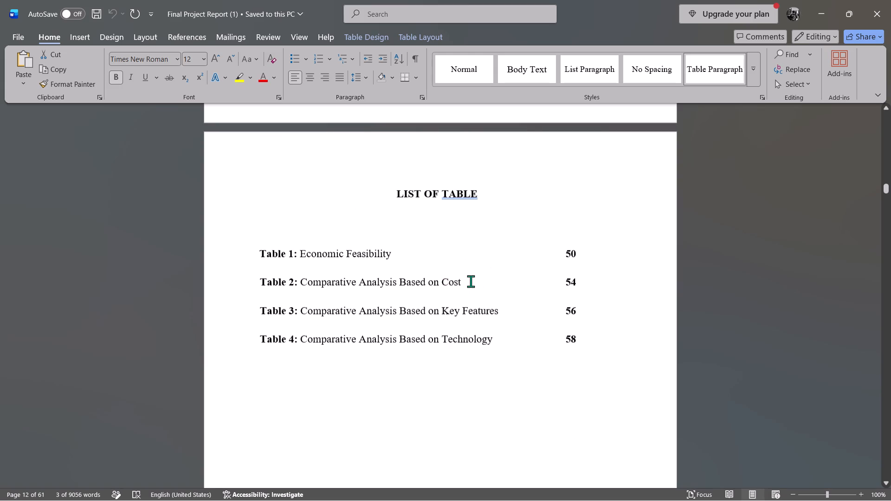
scroll(471, 281, "up", 5)
scroll(453, 317, "down", 3)
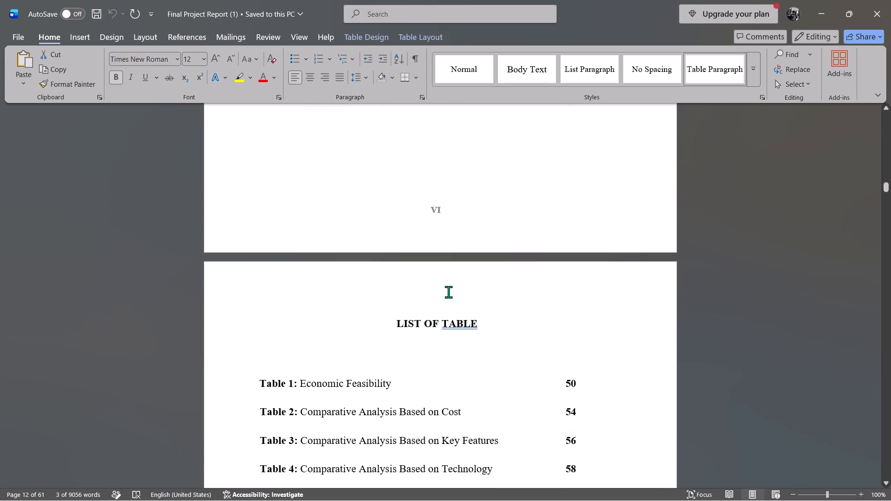
scroll(448, 292, "up", 9)
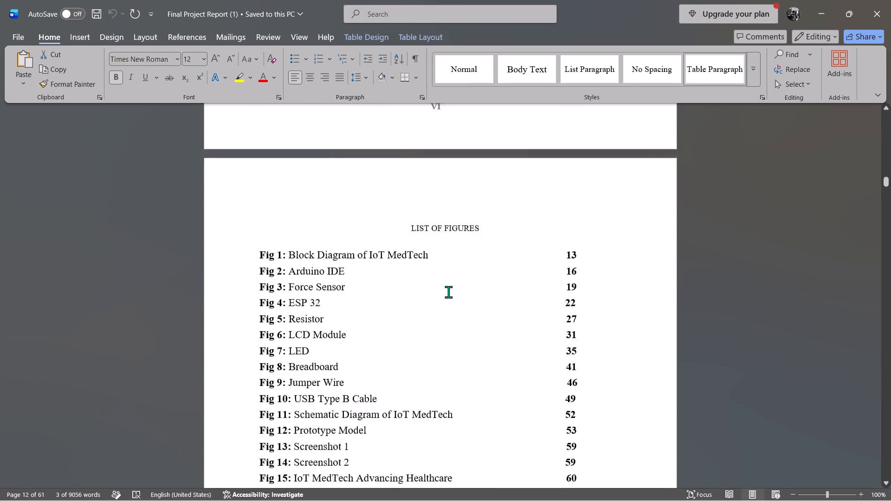
scroll(448, 292, "up", 4)
scroll(442, 318, "down", 3)
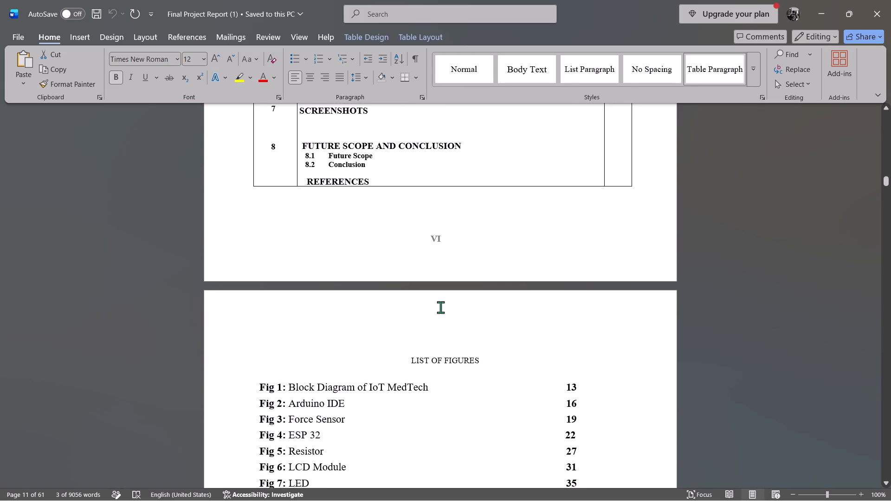
scroll(440, 307, "up", 17)
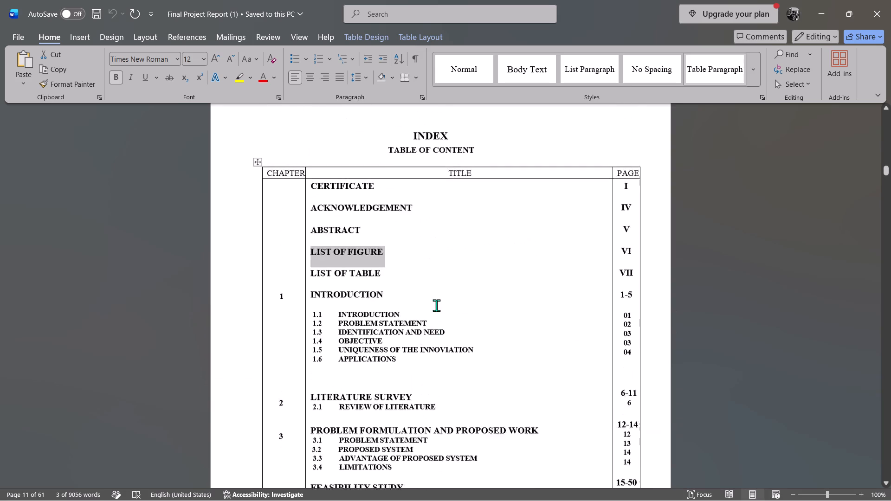
scroll(436, 305, "up", 3)
scroll(425, 321, "down", 1)
Copy the title LIST OF TABLE from the original table into the TITLE cell below LIST OF FIGURE in the new table.
left_click(320, 413)
left_click_drag(320, 413, 362, 416)
key("ctrl+c")
key("alt+Tab")
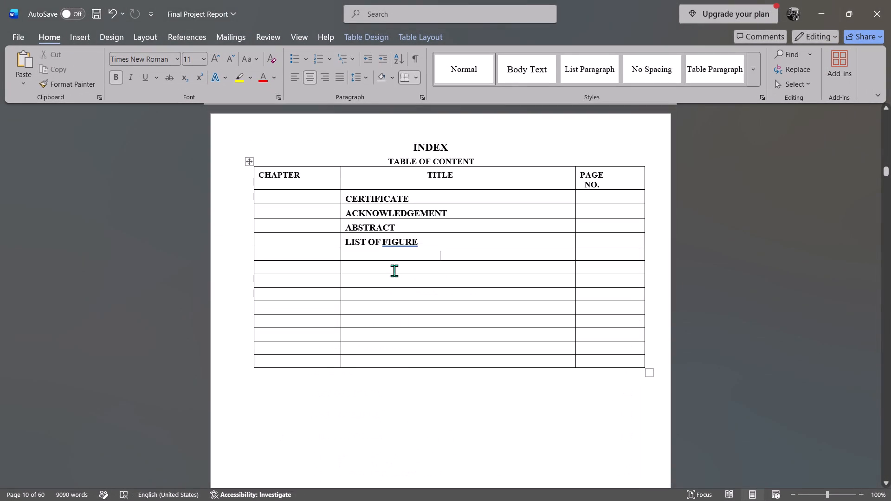
left_click(386, 250)
left_click(386, 257)
key("ctrl+v")
Copy the chapter title INTRODUCTION from the original table into the TITLE cell below LIST OF TABLE in the new table.
left_click(427, 268)
key("alt+Tab")
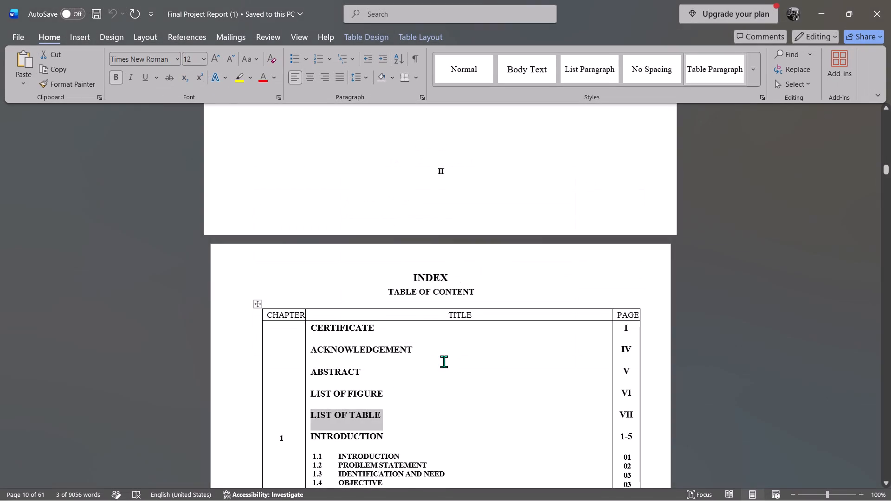
scroll(398, 384, "down", 2)
double_click(359, 308)
key("ctrl+c")
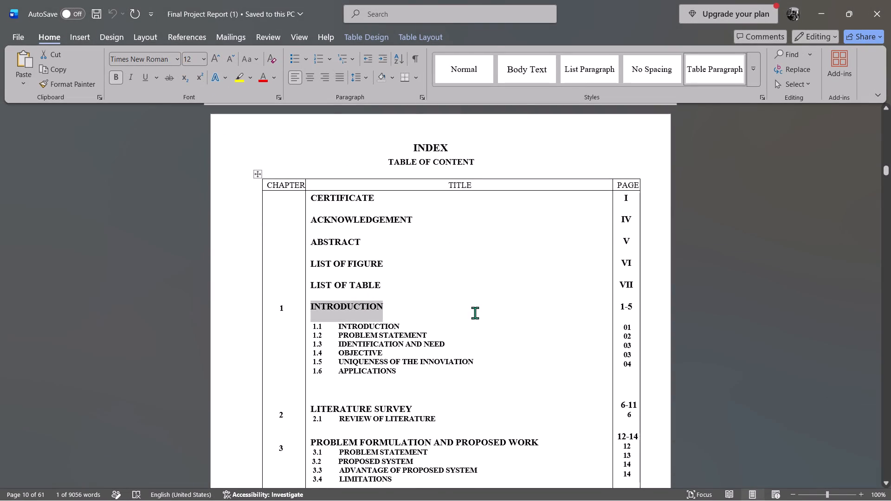
key("alt+Tab")
key("ctrl+v")
Left-align the LIST OF TABLE and INTRODUCTION entries in the new table.
left_click_drag(480, 271, 481, 271)
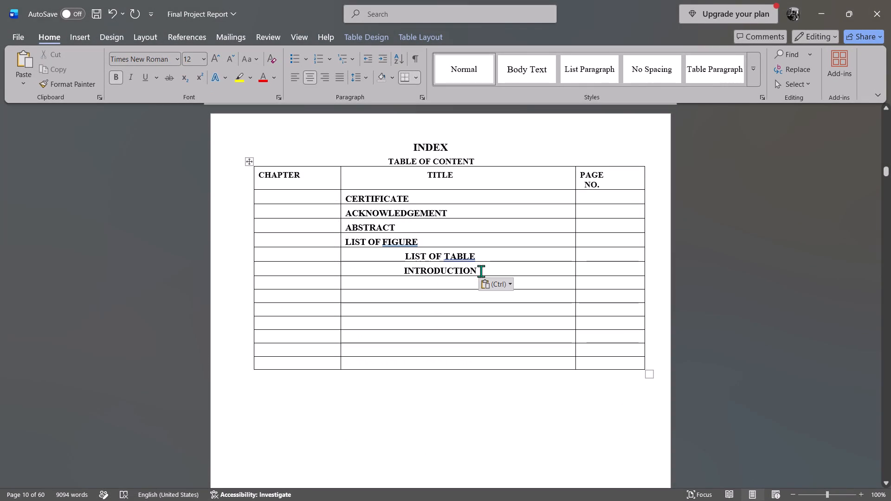
left_click_drag(481, 271, 420, 254)
left_click(295, 79)
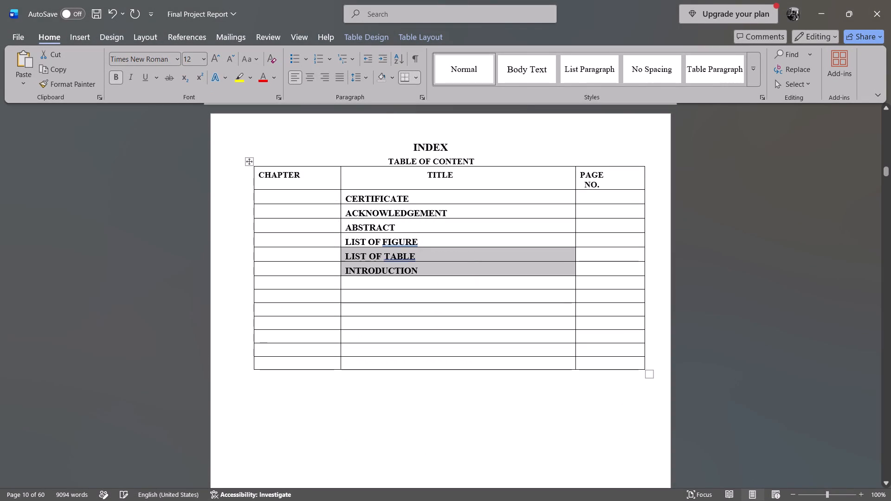
Apply the suggested grammar corrections FIGURES and TABLES to the LIST OF FIGURE and LIST OF TABLE entries.
left_click(434, 254)
left_click(408, 241)
right_click(408, 241)
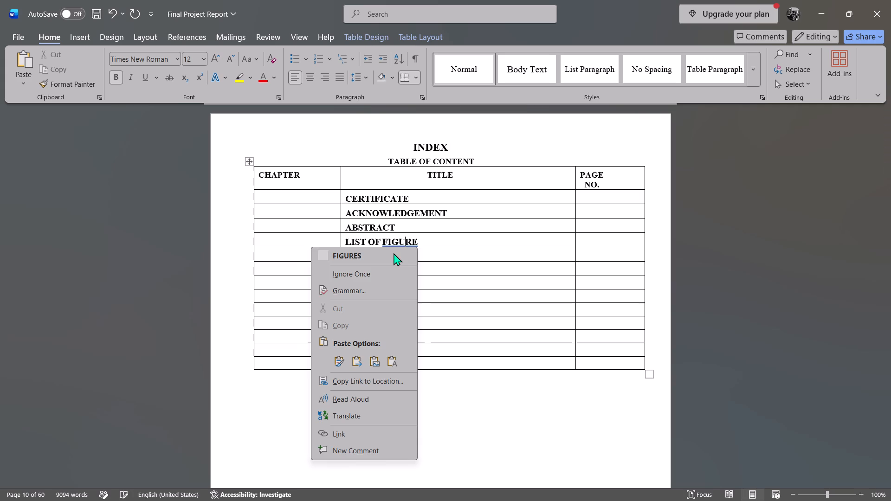
left_click(394, 253)
left_click(405, 261)
right_click(405, 258)
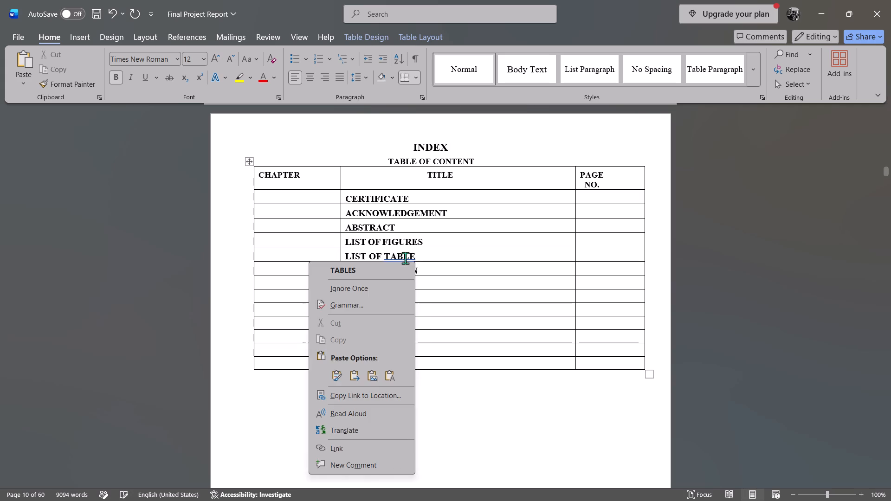
left_click(387, 271)
Copy subheadings 1.1 to 1.6 from the original table beneath INTRODUCTION in the same new-table cell, leaving no trailing empty line.
left_click(450, 270)
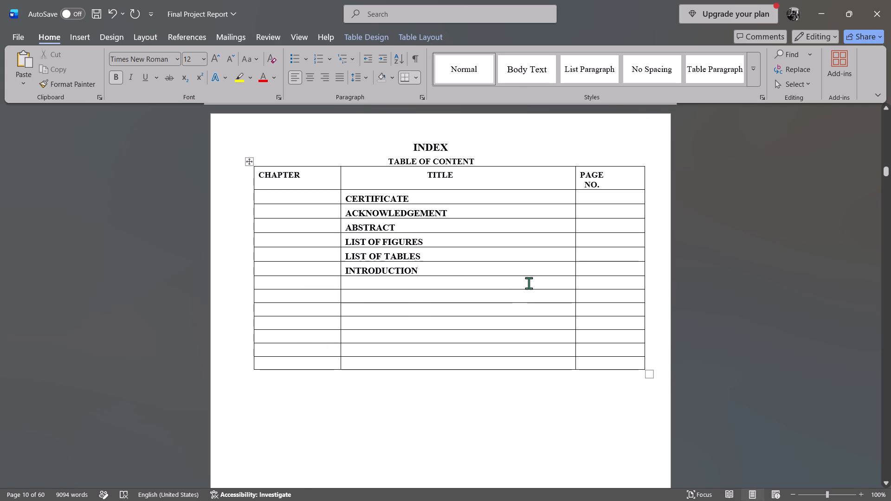
key("Return")
key("alt+Tab")
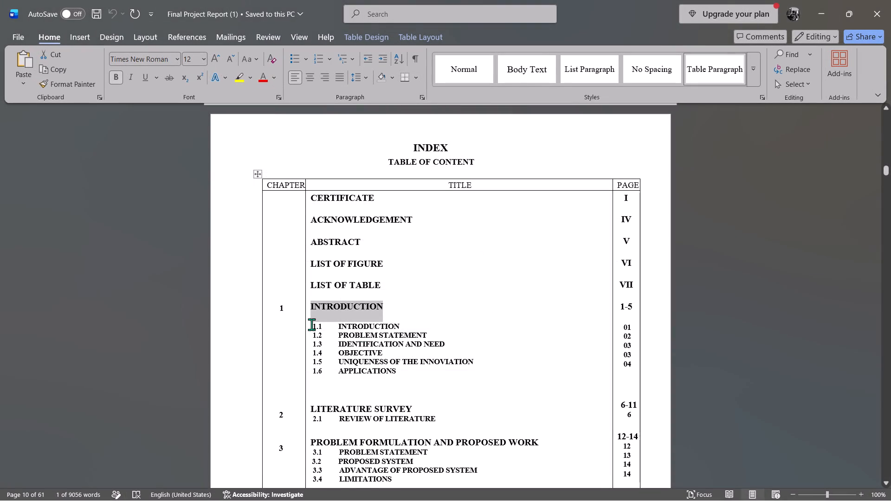
left_click_drag(311, 324, 400, 368)
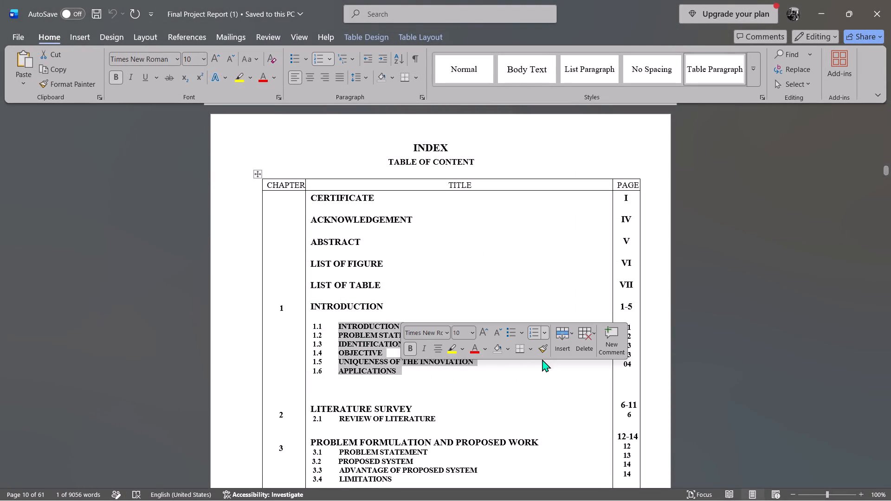
key("ctrl+c")
key("alt+Tab")
key("ctrl+v")
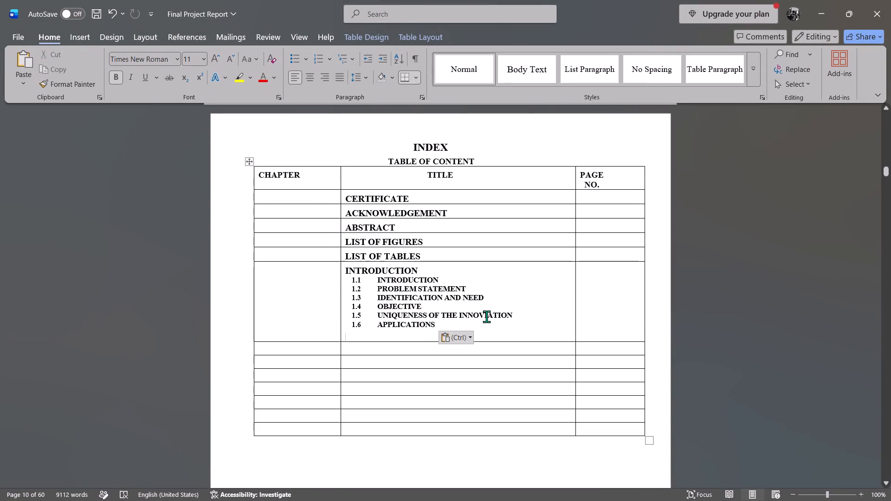
key("BackSpace")
Copy the title LITERATURE SURVEY from the original table into the TITLE cell below INTRODUCTION and left-align the empty line beneath it.
left_click(403, 334)
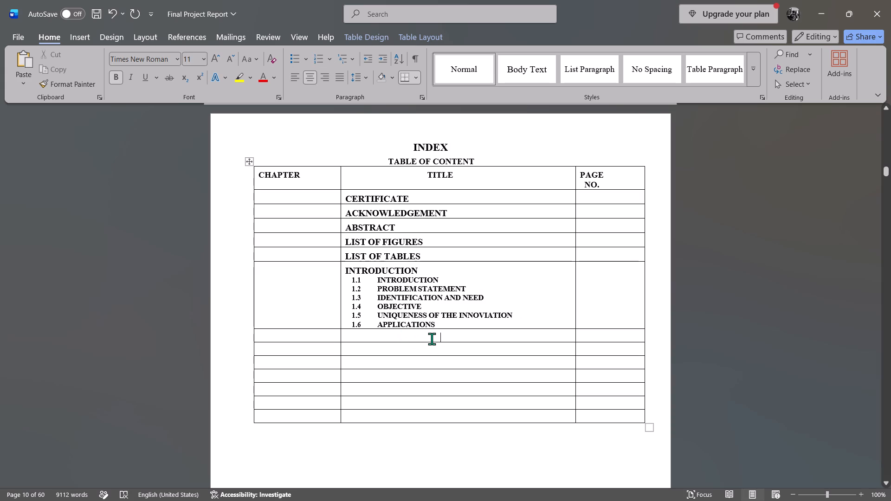
key("alt+Tab")
scroll(414, 342, "down", 1)
left_click(320, 340)
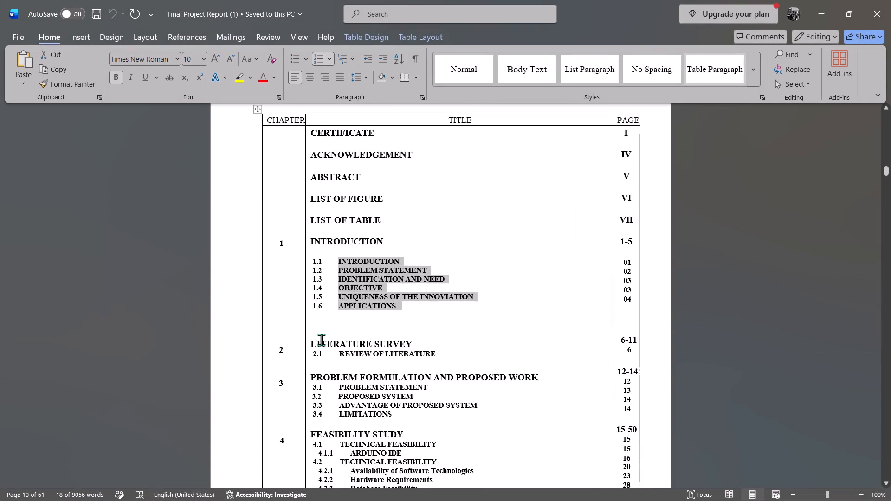
left_click_drag(326, 340, 408, 340)
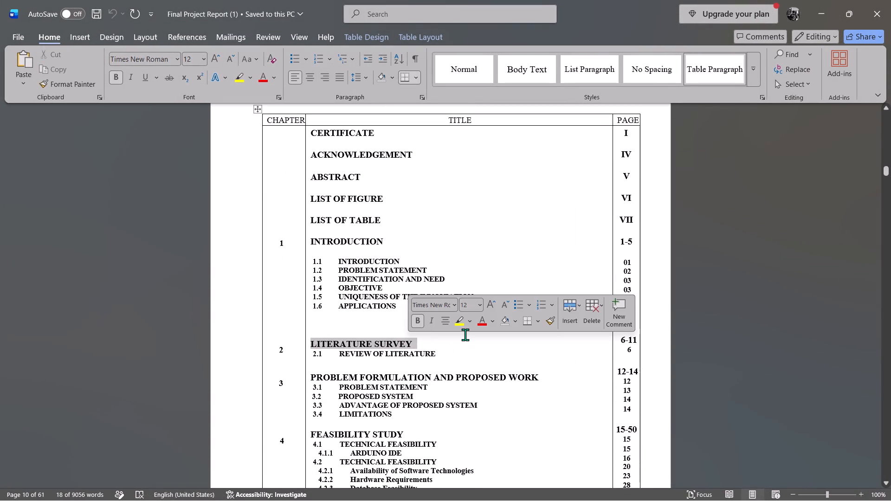
key("ctrl+c")
key("alt+Tab")
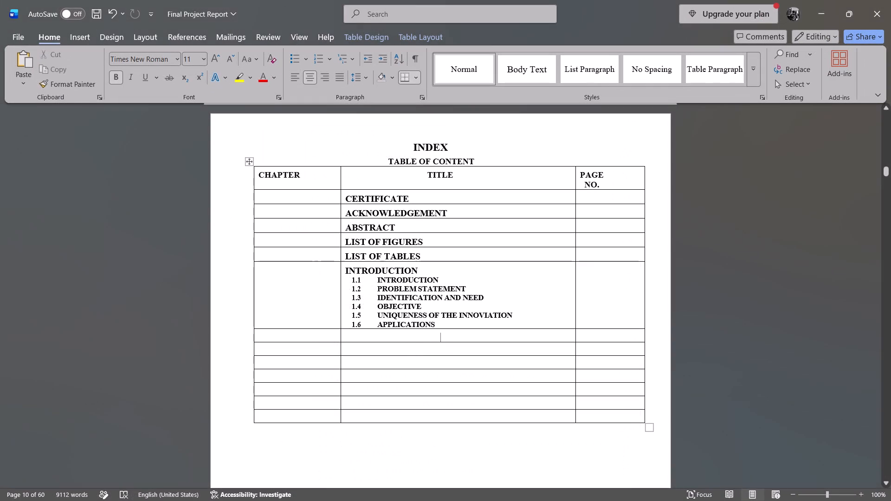
key("ctrl+v")
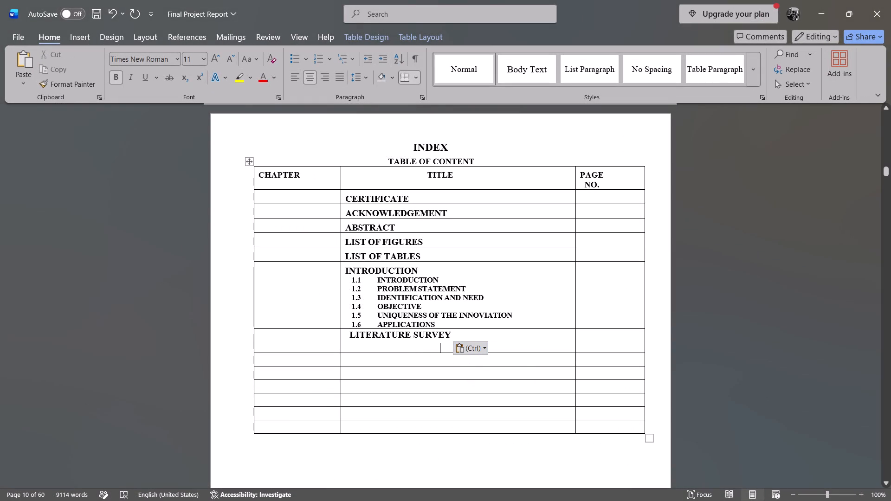
left_click(301, 79)
Copy subheading 2.1 REVIEW OF LITERATURE from the original table beneath LITERATURE SURVEY in the new table, leaving no trailing empty line.
key("alt+Tab")
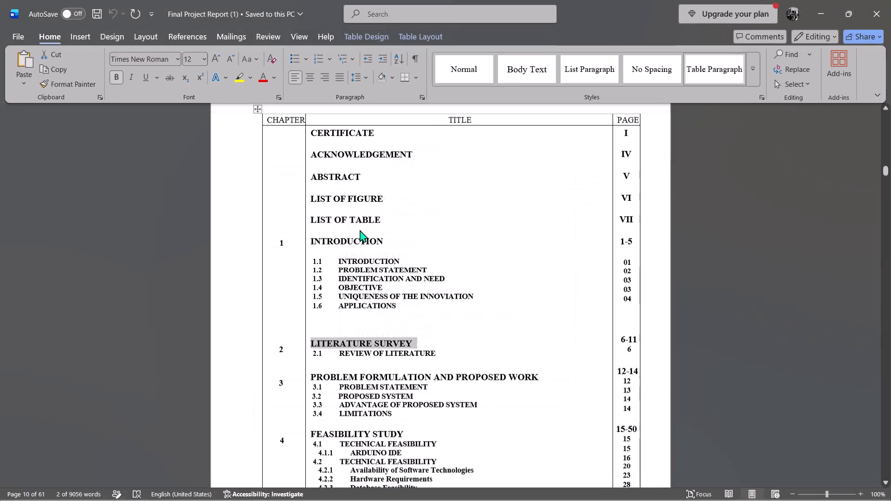
left_click(363, 355)
left_click_drag(363, 355, 426, 355)
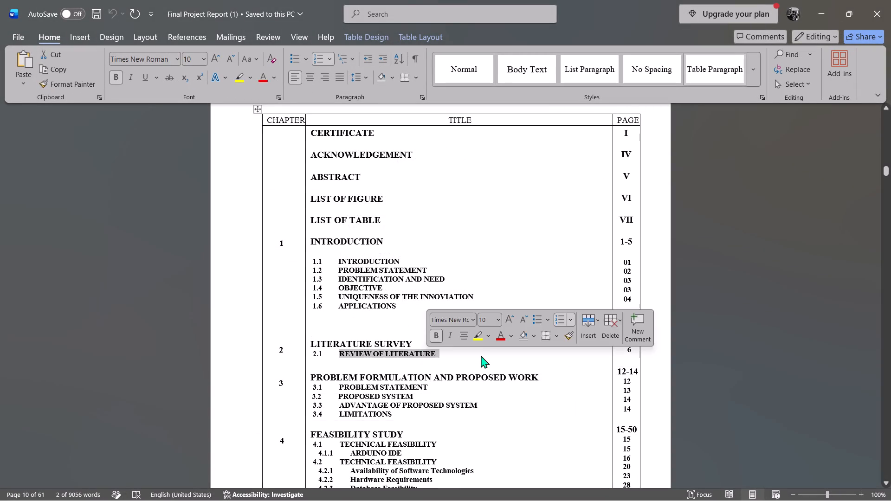
key("ctrl+c")
key("alt+Tab")
key("ctrl+v")
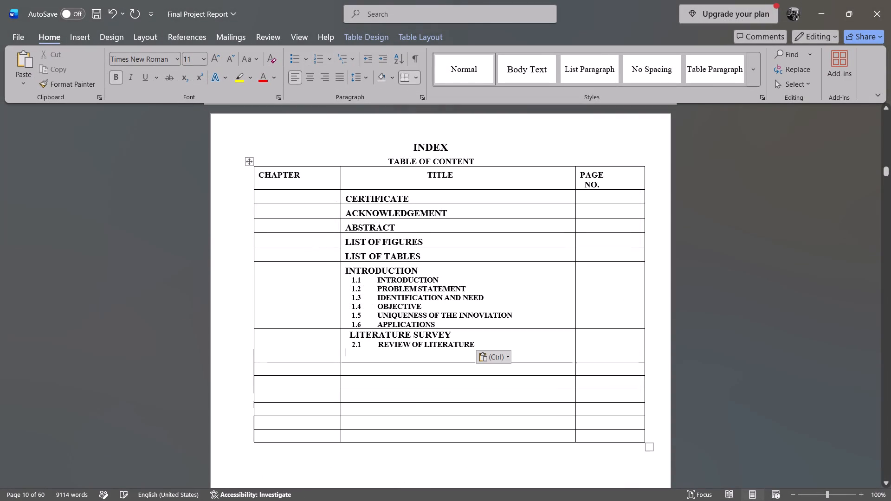
key("BackSpace")
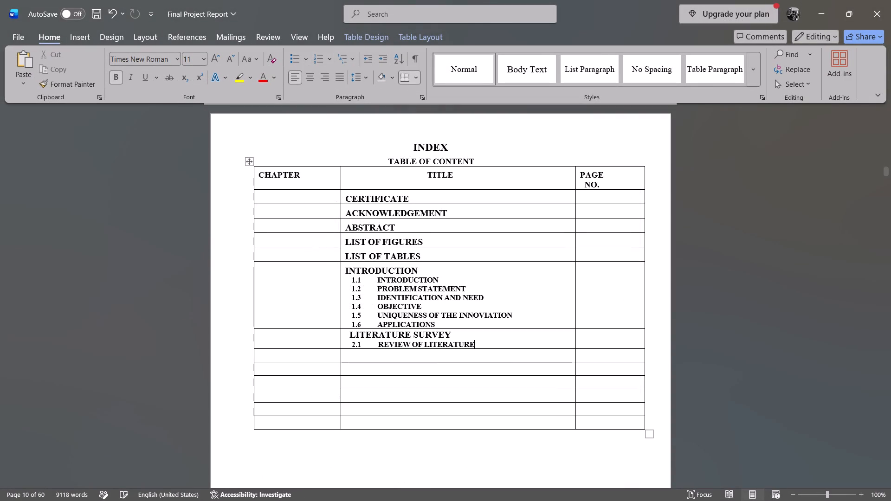
Copy the title PROBLEM FORMULATION AND PROPOSED WORK into the TITLE cell below LITERATURE SURVEY and left-align the empty line beneath it.
left_click(437, 360)
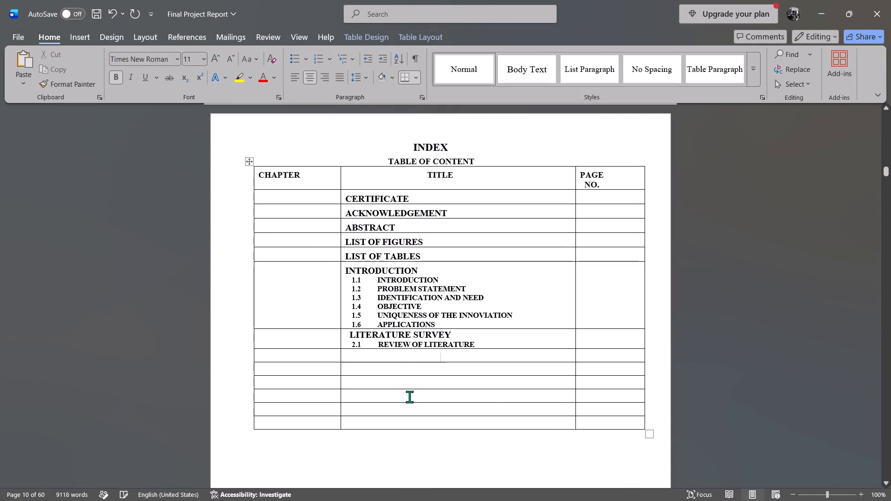
key("alt+Tab")
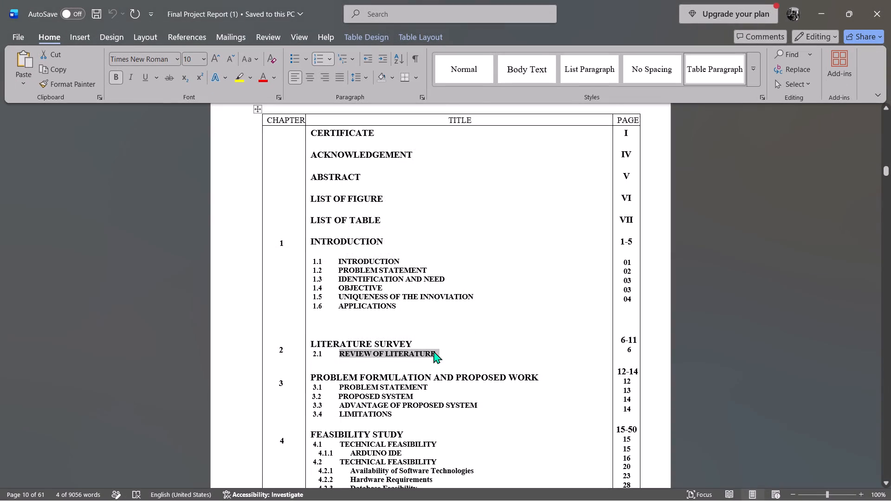
left_click(326, 375)
left_click_drag(326, 375, 530, 366)
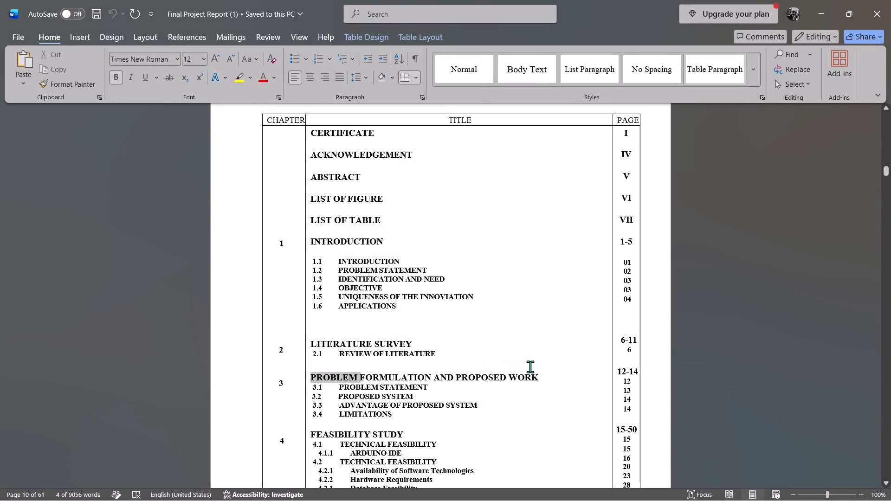
left_click_drag(530, 366, 538, 378)
key("ctrl+c")
key("alt+Tab")
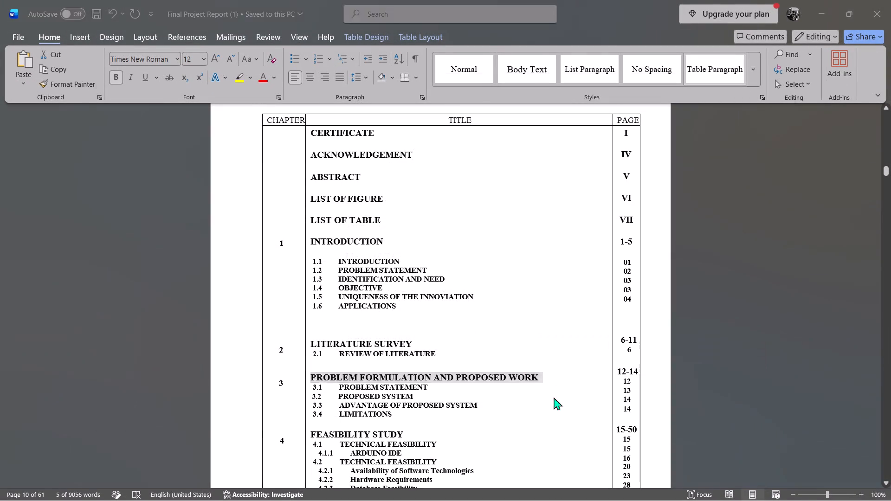
key("ctrl+v")
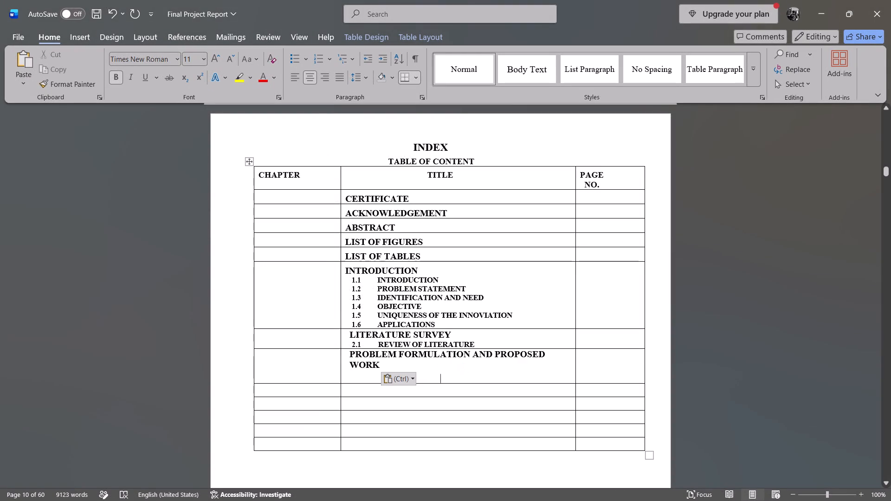
left_click(296, 73)
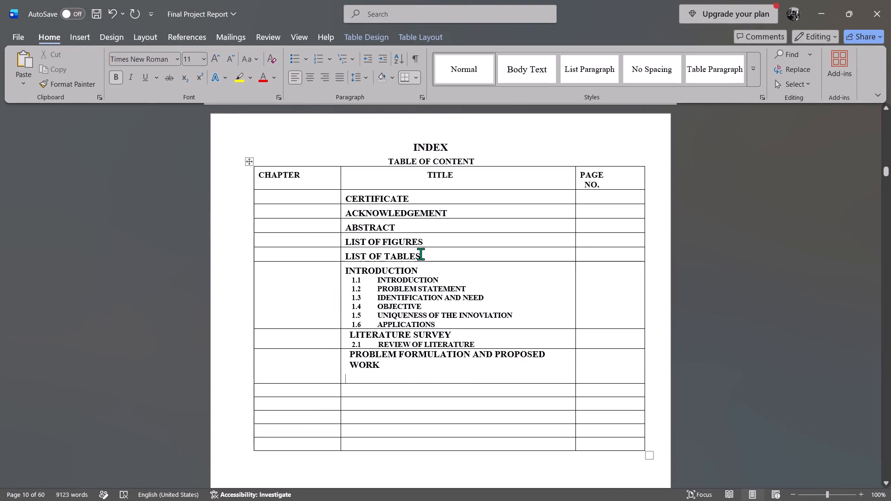
Copy subheadings 3.1 to 3.4 from the original table beneath PROBLEM FORMULATION AND PROPOSED WORK in the new table, leaving no trailing empty line.
key("alt+Tab")
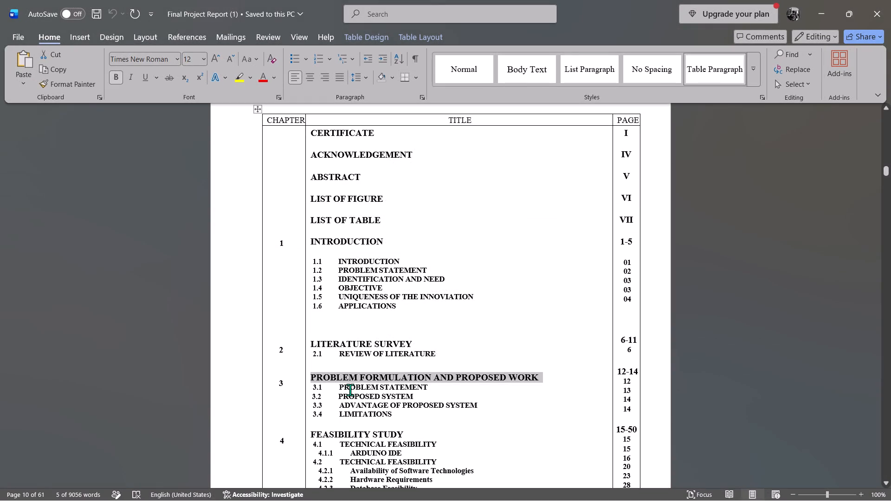
left_click(349, 390)
left_click_drag(349, 388, 395, 414)
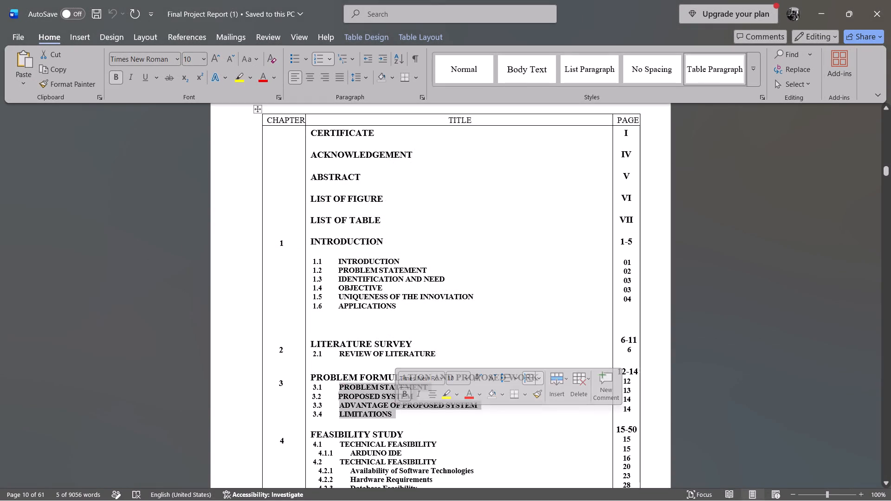
key("ctrl+c")
key("alt+Tab")
key("ctrl+v")
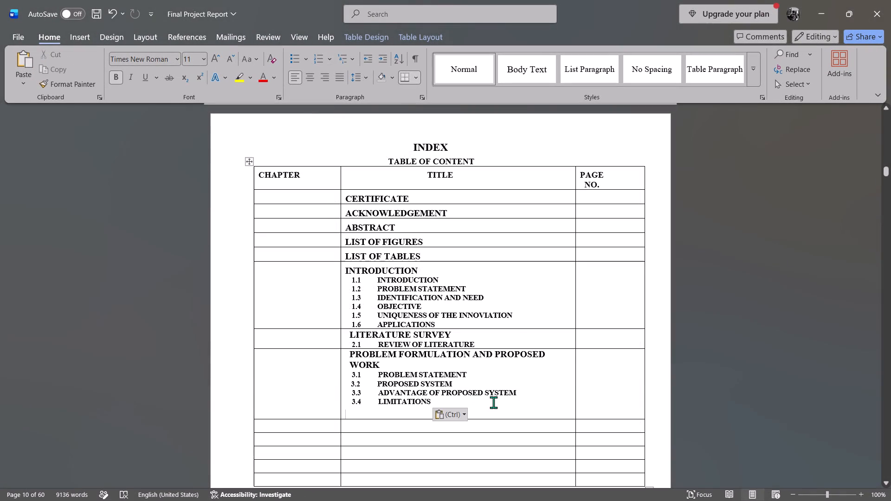
key("BackSpace")
Copy the title FEASIBILITY STUDY from the original table into the next empty TITLE cell and left-align the empty line beneath it.
left_click(432, 412)
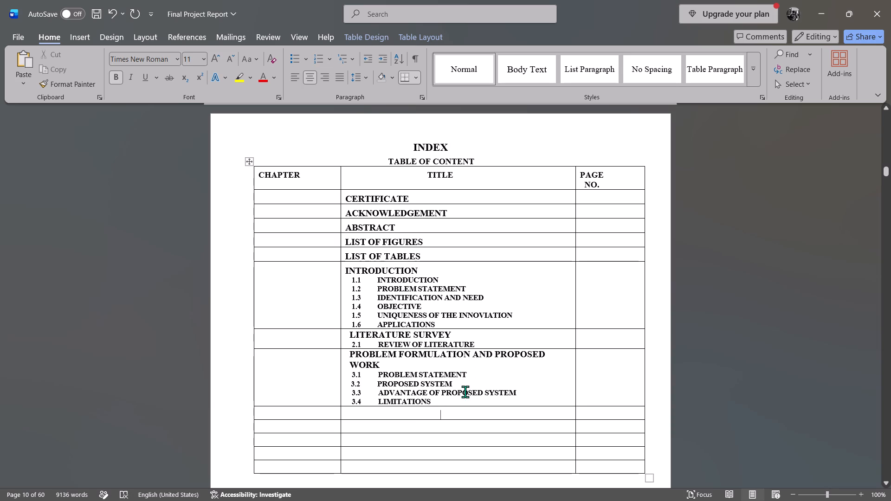
key("alt+Tab")
scroll(499, 351, "down", 2)
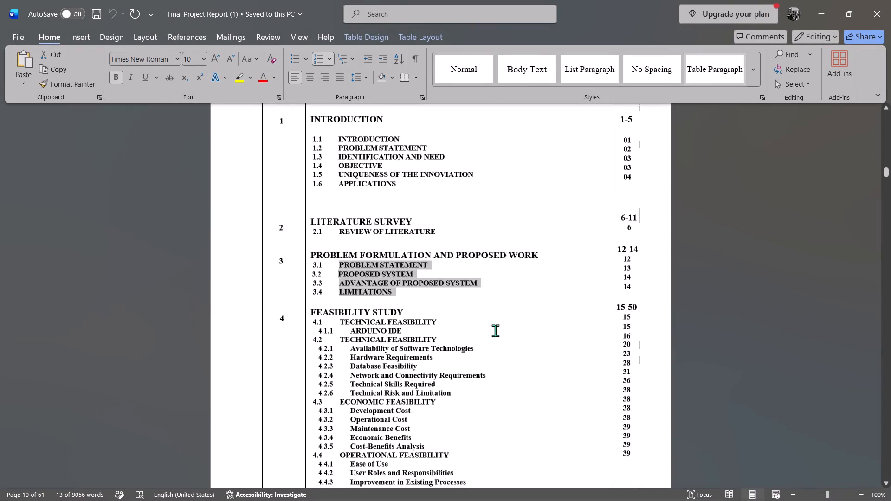
left_click(328, 305)
left_click_drag(328, 305, 407, 311)
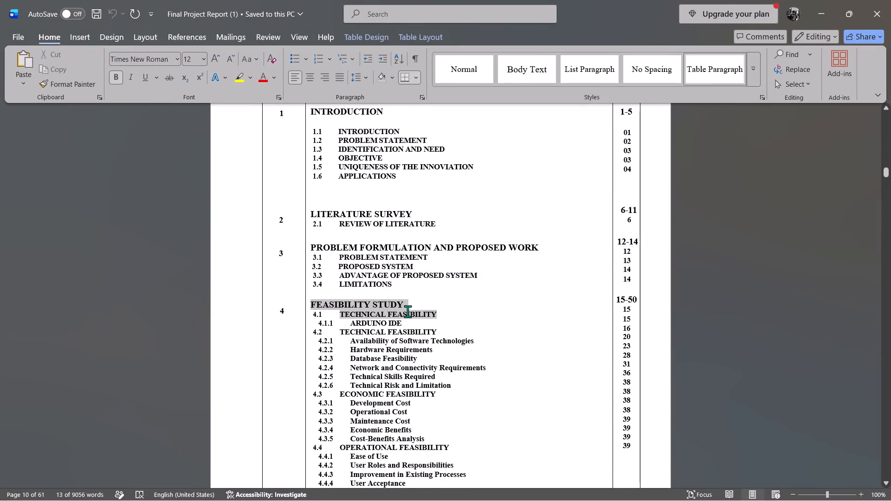
left_click_drag(407, 311, 407, 304)
key("ctrl+c")
key("alt+Tab")
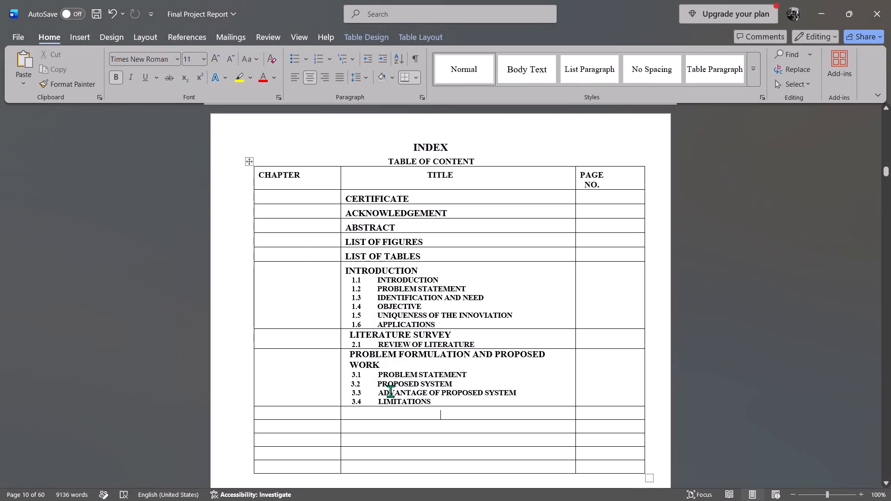
key("ctrl+v")
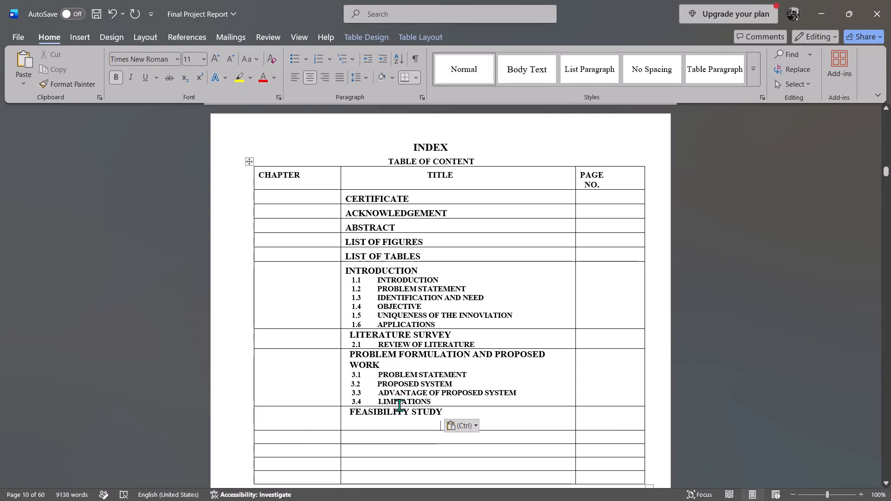
left_click(300, 72)
Copy subheadings 4.1 Technical Feasibility through 4.4.6 Operational Limitations from the original table beneath FEASIBILITY STUDY in the new table.
key("alt+Tab")
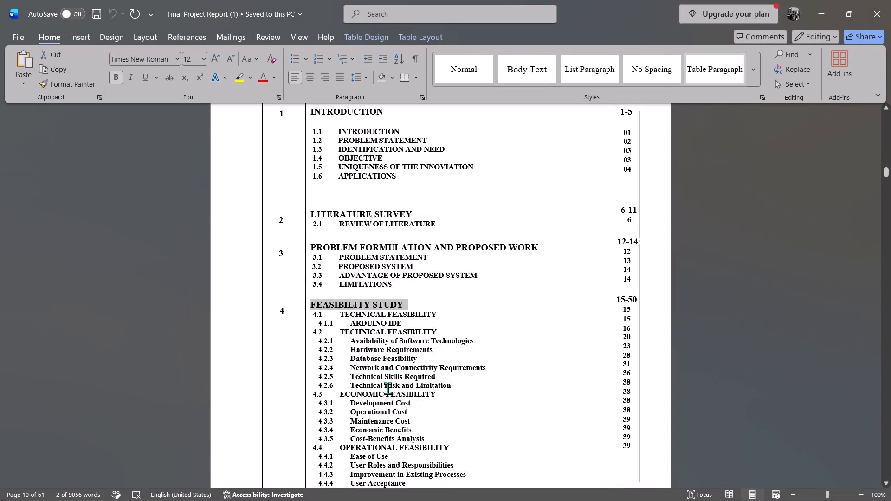
left_click(343, 314)
left_click_drag(343, 314, 424, 488)
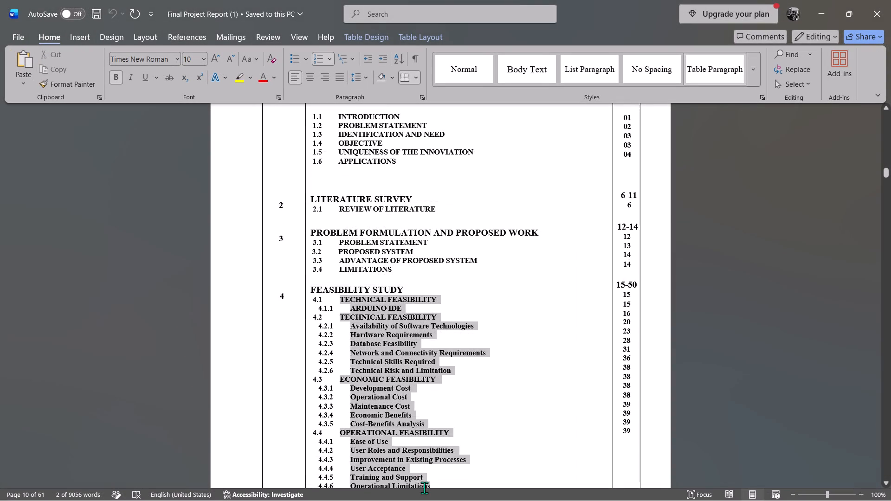
left_click_drag(424, 488, 364, 296)
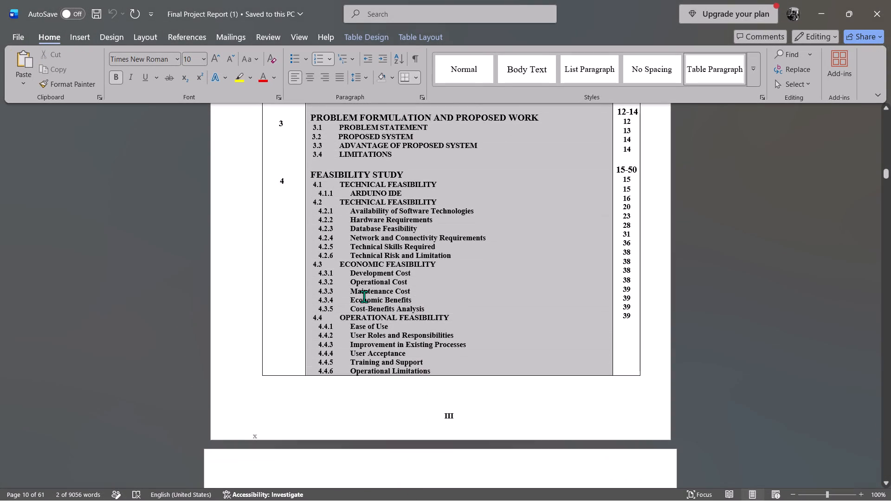
left_click_drag(364, 296, 347, 175)
left_click(353, 193)
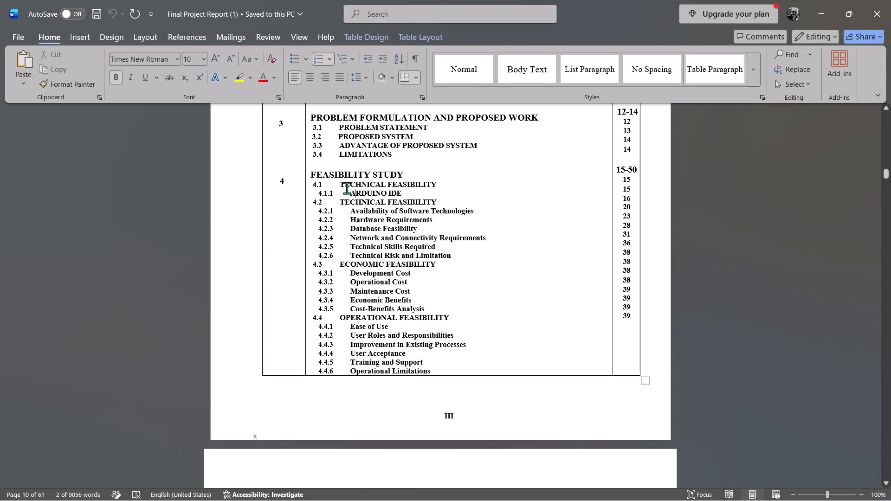
left_click(344, 186)
left_click_drag(344, 186, 387, 331)
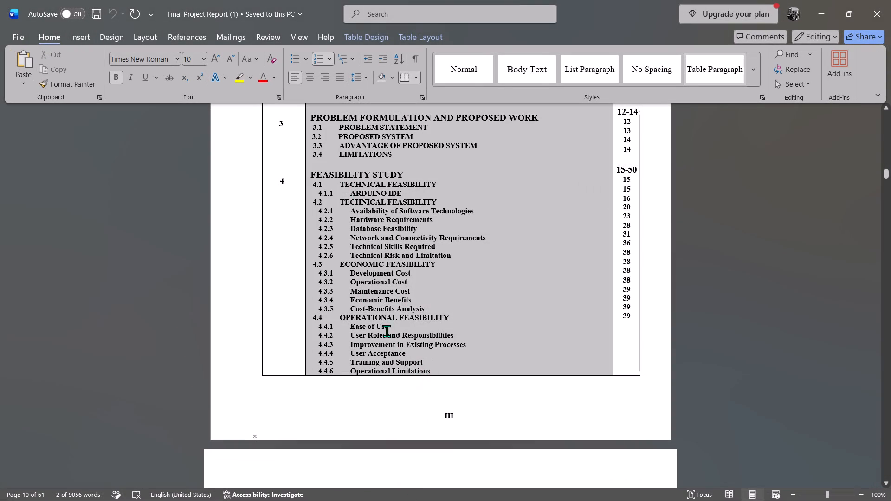
left_click_drag(387, 331, 390, 302)
left_click(407, 321)
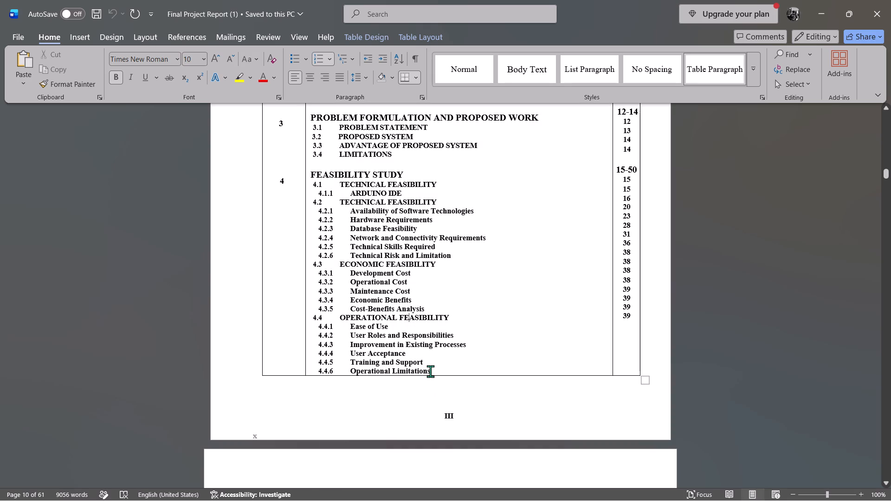
left_click(430, 371)
left_click_drag(430, 371, 343, 185)
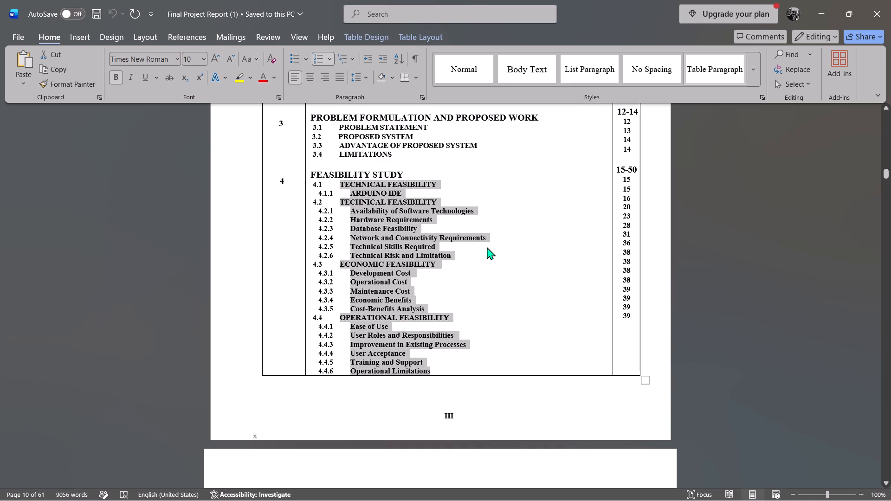
key("ctrl+c")
key("alt+Tab")
key("ctrl+v")
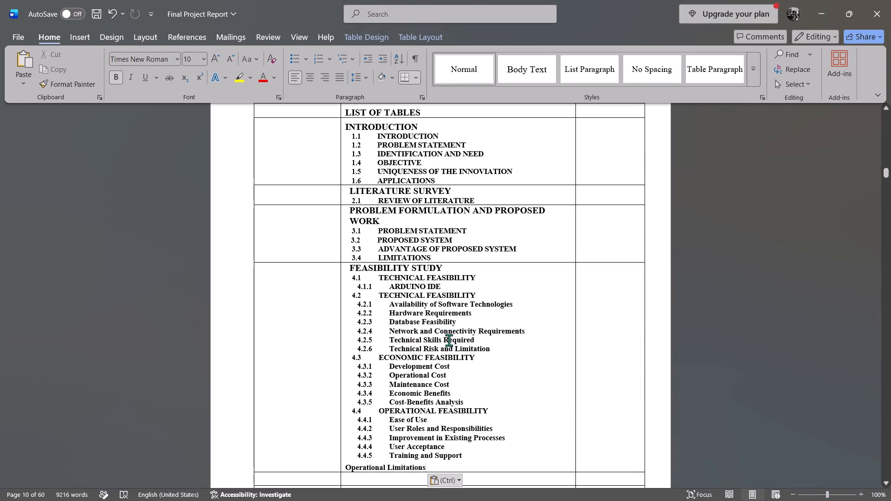
Move the unnumbered Operational Limitations text into a new numbered item 4.4.6 directly after 4.4.5 Training and Support.
scroll(482, 337, "down", 1)
key("alt+Tab")
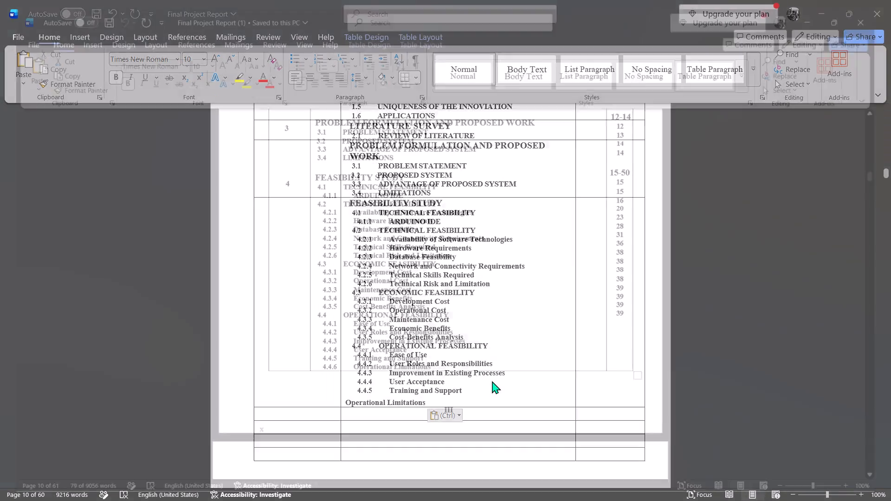
left_click(462, 370)
key("alt+Tab")
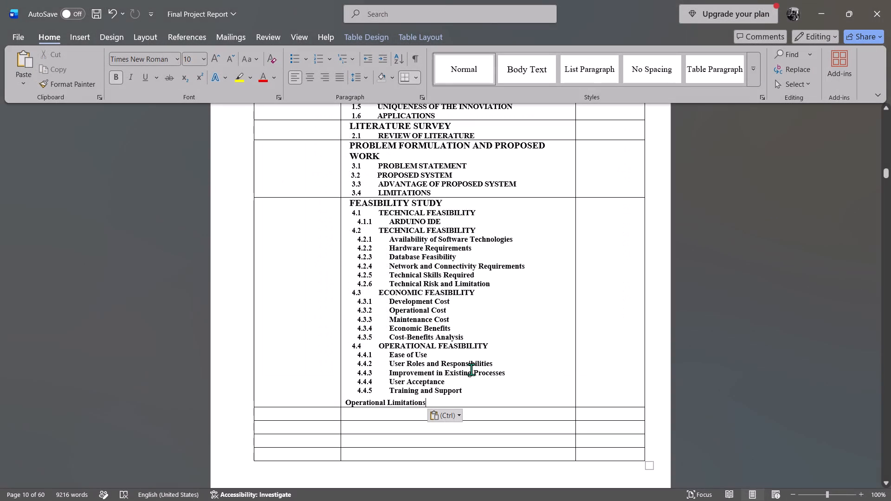
left_click_drag(430, 400, 346, 400)
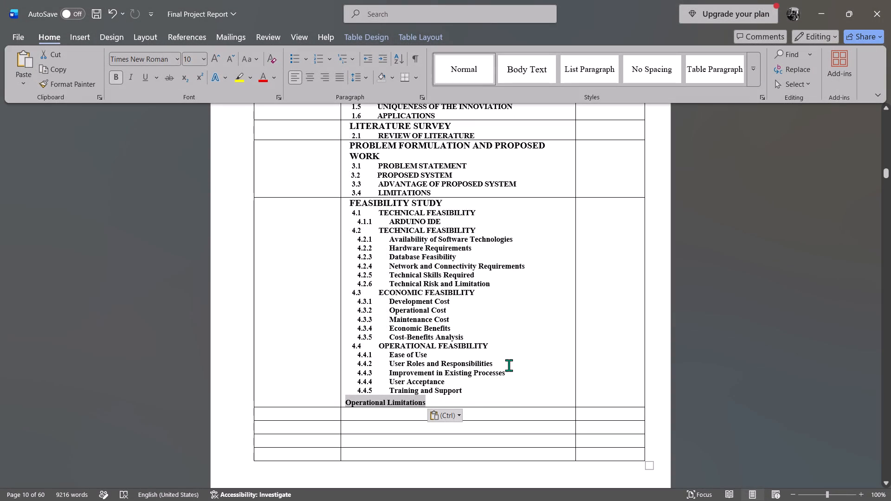
key("ctrl+x")
left_click(471, 394)
key("Return")
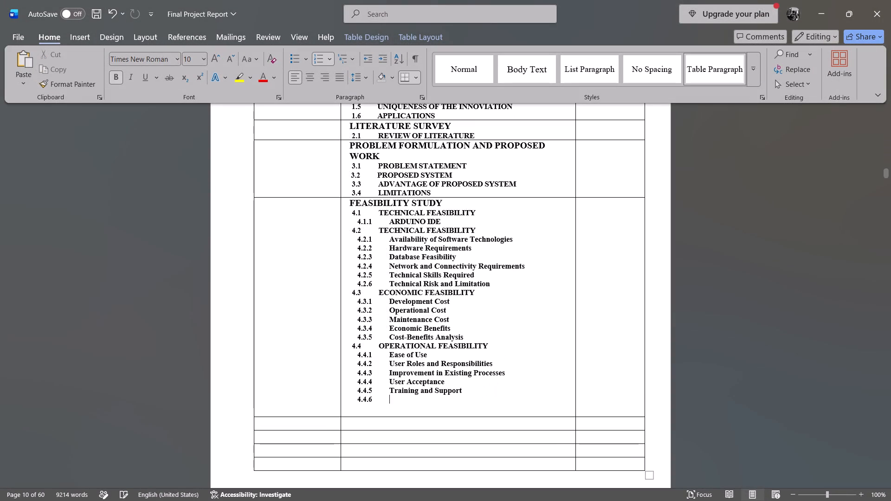
key("ctrl+v")
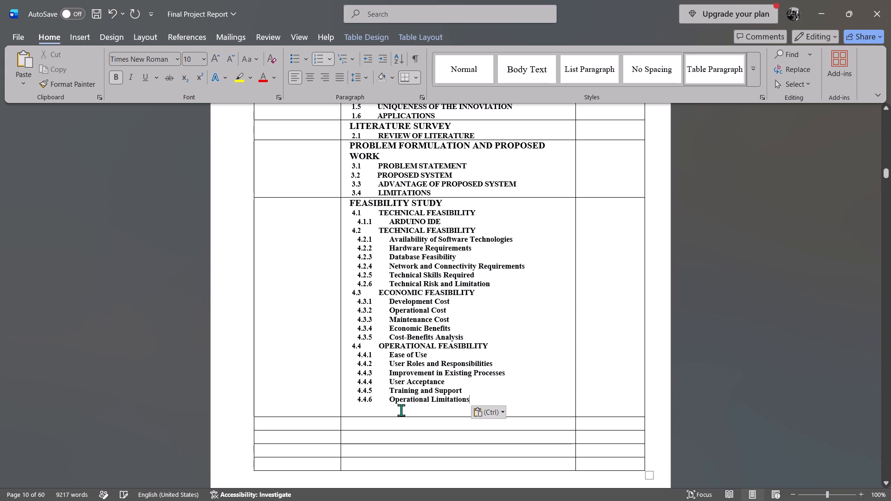
Copy subheadings 4.5 Schedule Feasibilty through 4.8.6 Security Limitations from the original's following page onto the empty line beneath 4.4.6.
left_click(364, 408)
key("alt+Tab")
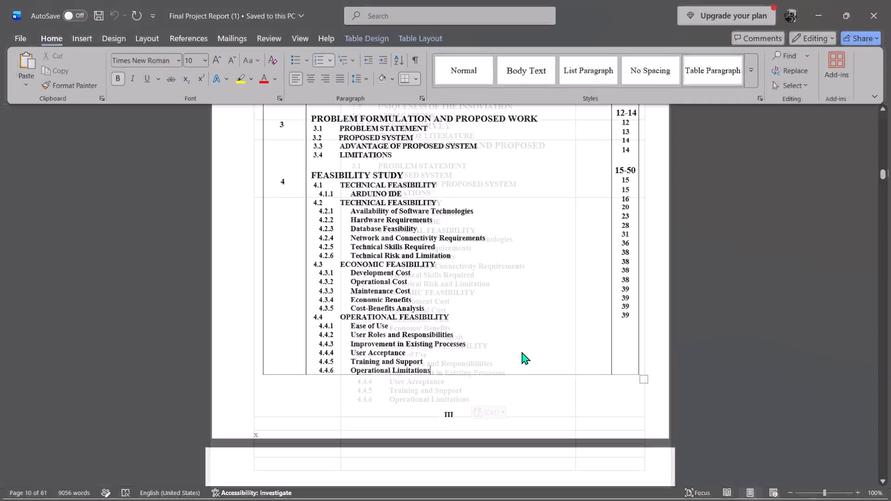
scroll(450, 324, "down", 4)
scroll(418, 302, "up", 3)
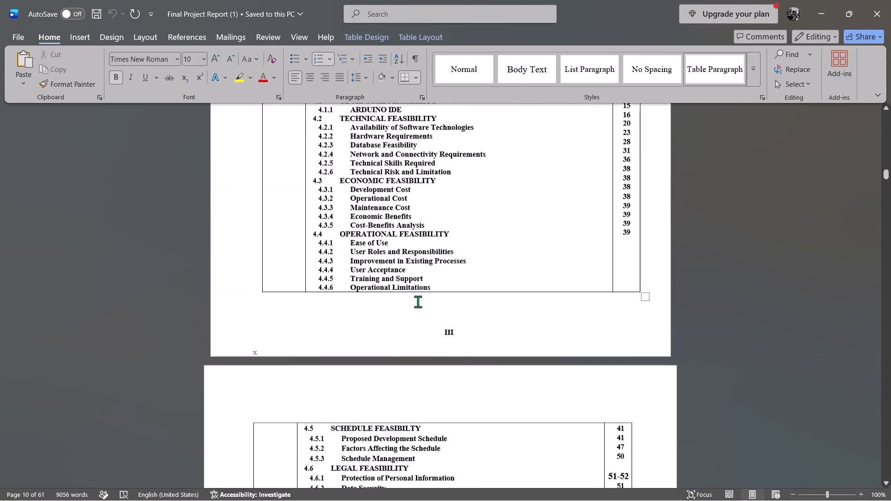
scroll(418, 302, "down", 2)
left_click(333, 321)
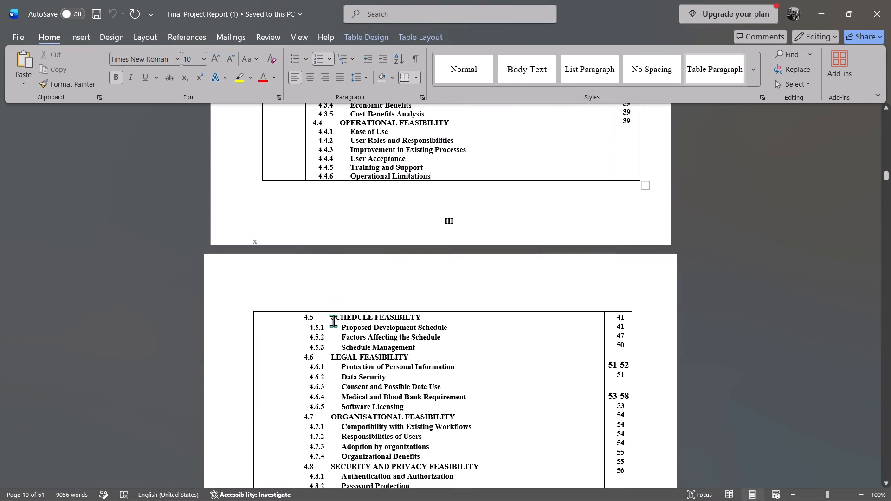
left_click_drag(333, 321, 419, 476)
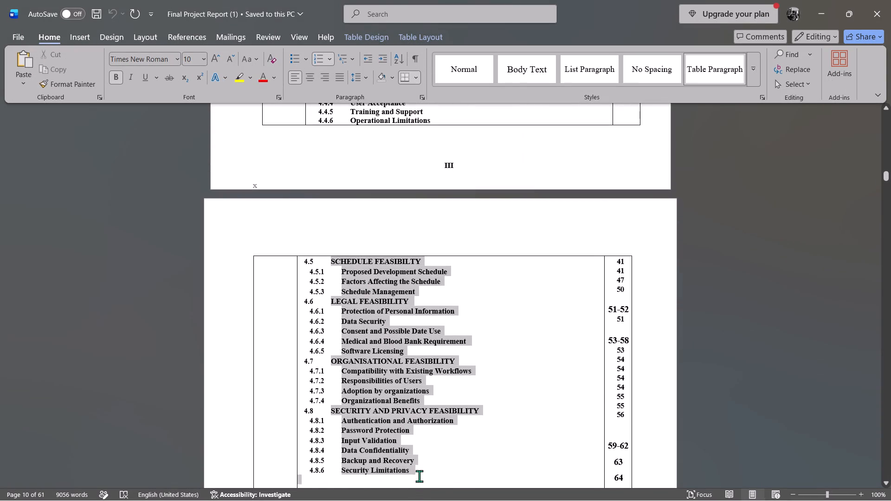
left_click_drag(419, 476, 415, 443)
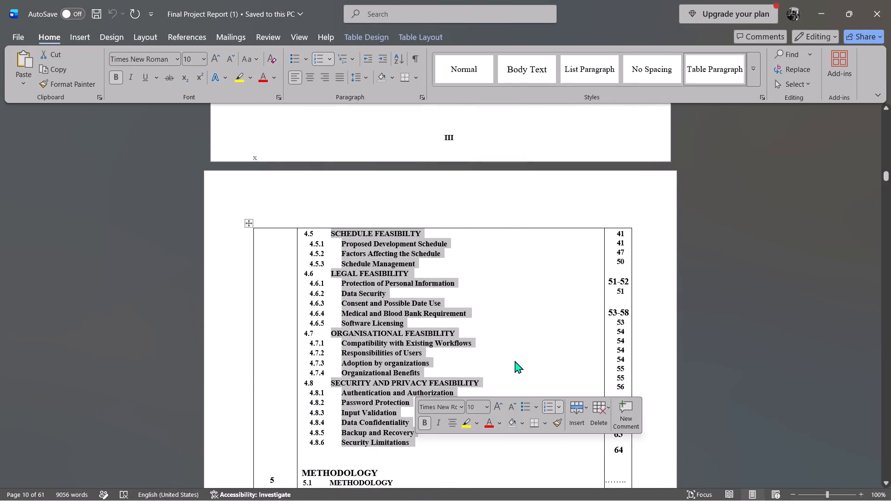
key("ctrl+c")
key("alt+Tab")
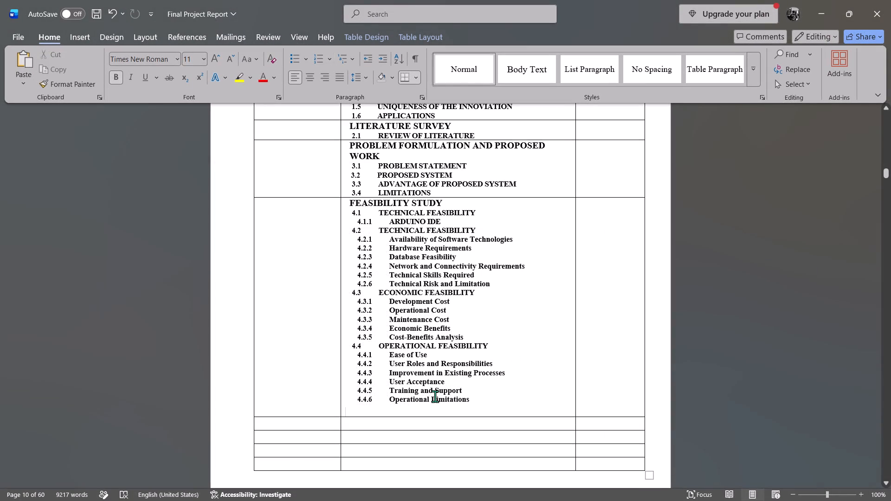
key("Tab")
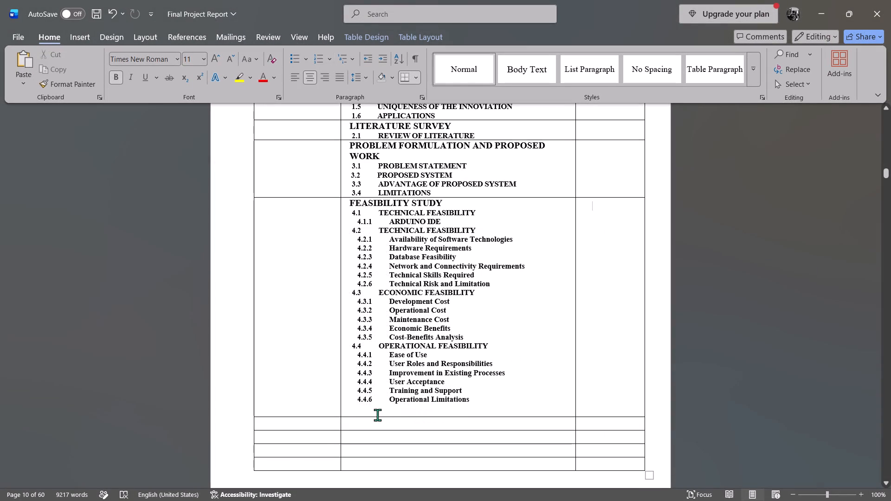
left_click(359, 404)
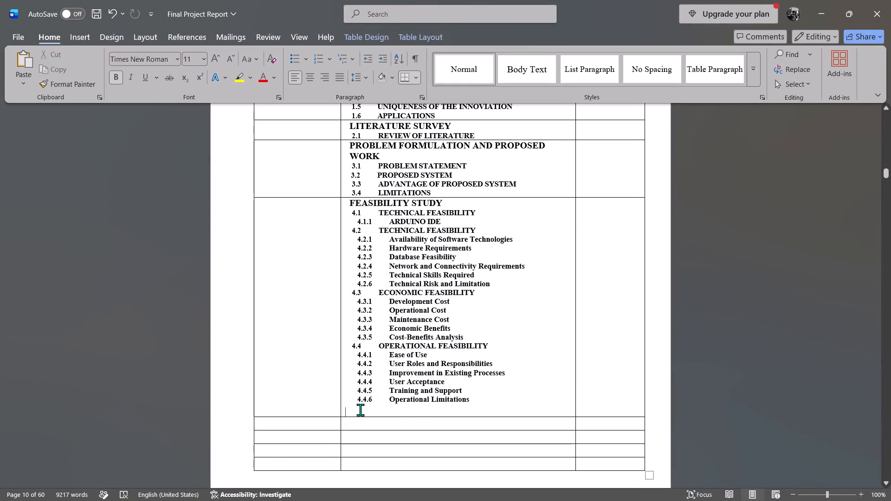
left_click(360, 410)
key("ctrl+v")
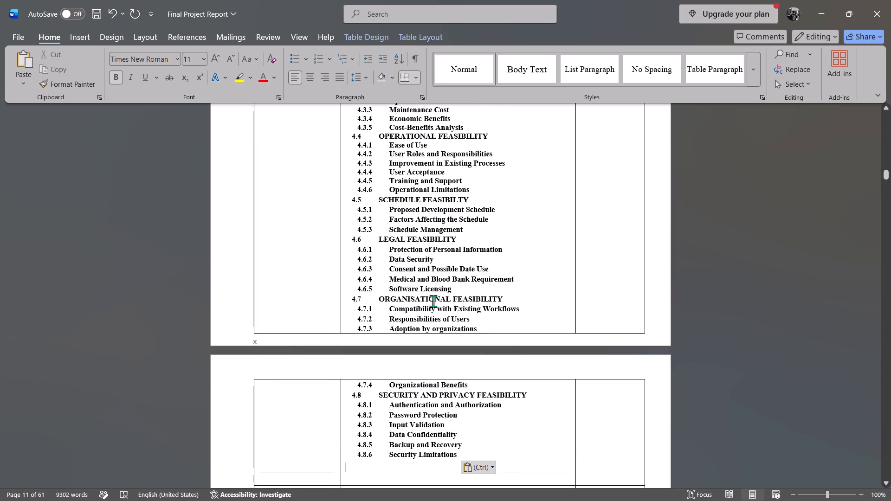
Check the pasted chapter 4 subheadings and remove the empty line beneath 4.8.6 Security Limitations.
scroll(447, 268, "up", 2)
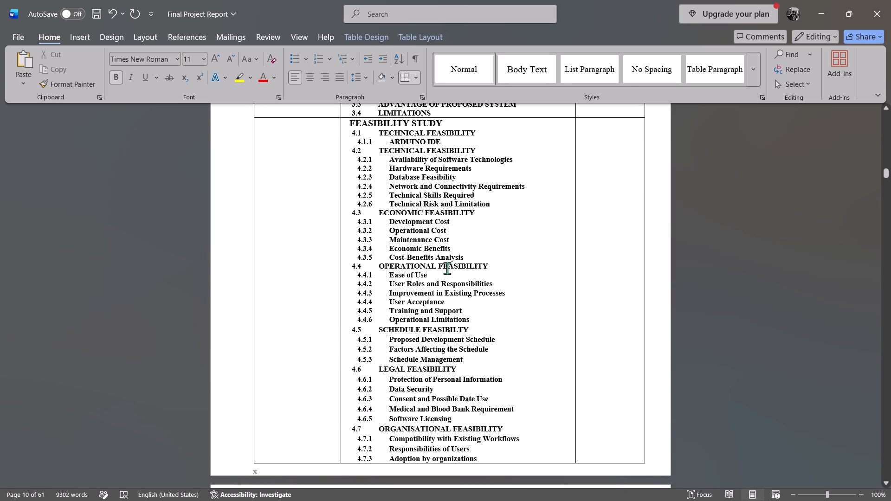
scroll(447, 268, "up", 2)
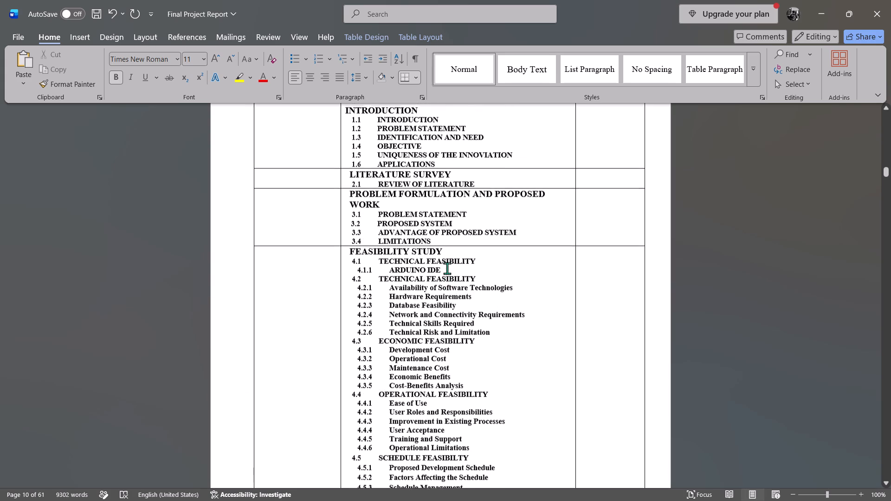
scroll(447, 268, "down", 5)
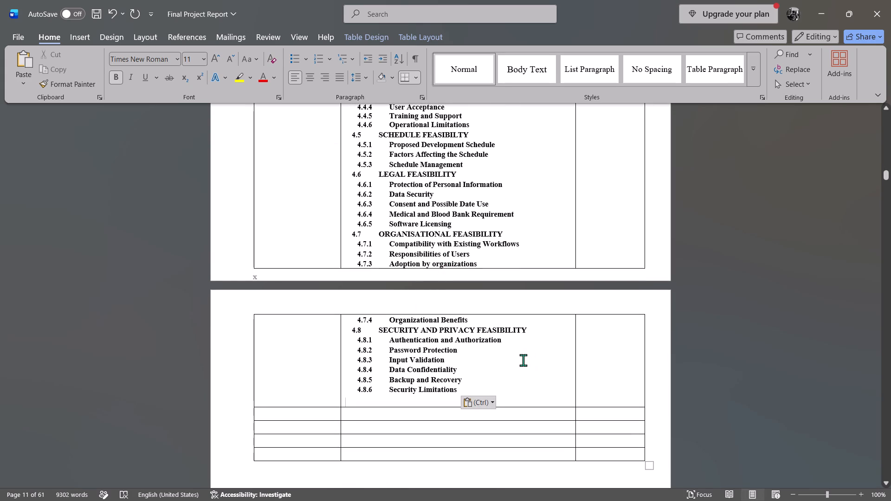
key("BackSpace")
Copy the METHODOLOGY chapter title from the original table into the empty row below 4.8.6 Security Limitations and left-align it.
key("alt+Tab")
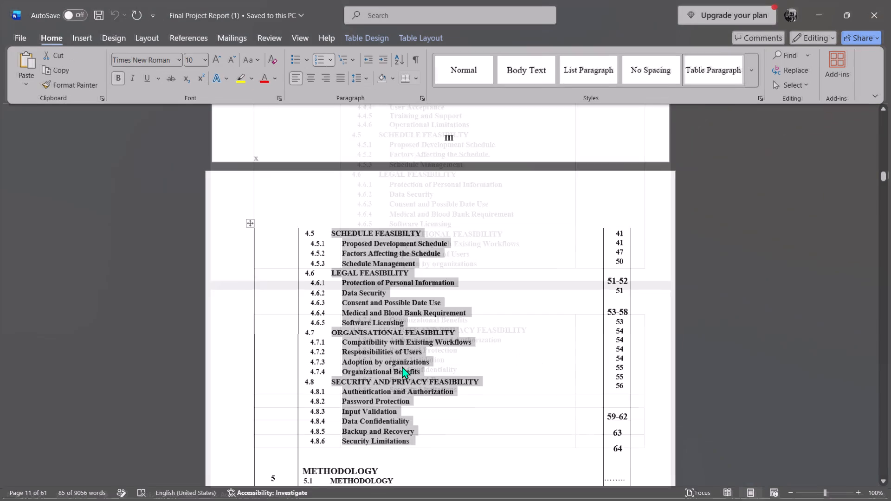
scroll(452, 337, "down", 1)
left_click(415, 333)
scroll(436, 317, "down", 2)
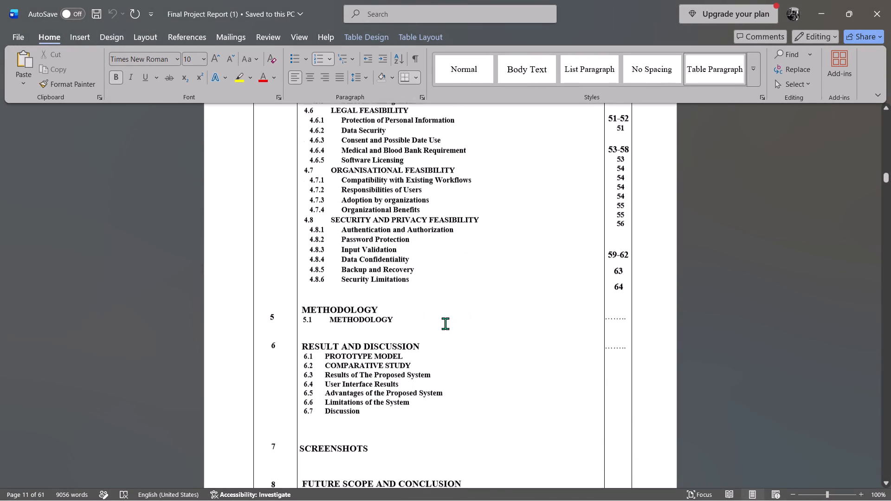
double_click(319, 278)
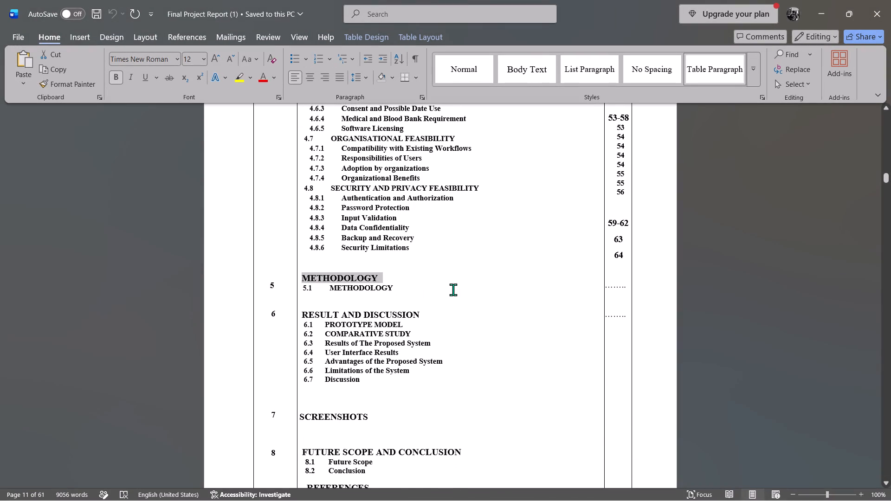
key("ctrl+c")
key("alt+Tab")
left_click(416, 399)
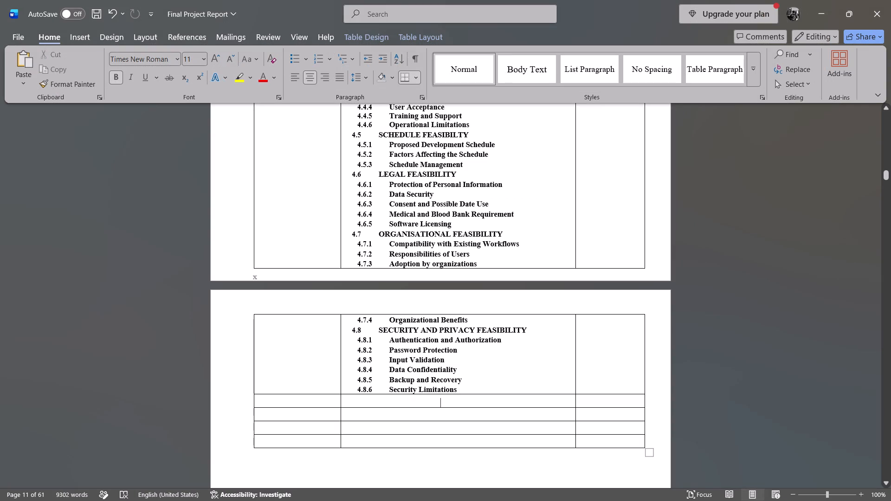
key("ctrl+v")
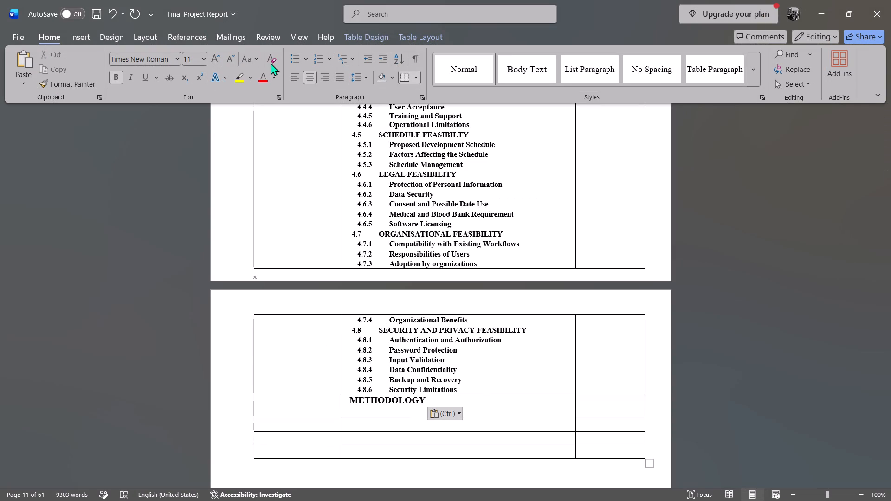
left_click(291, 75)
Copy subheading 5.1 METHODOLOGY from the original beneath the METHODOLOGY title and remove the leftover empty line.
key("alt+Tab")
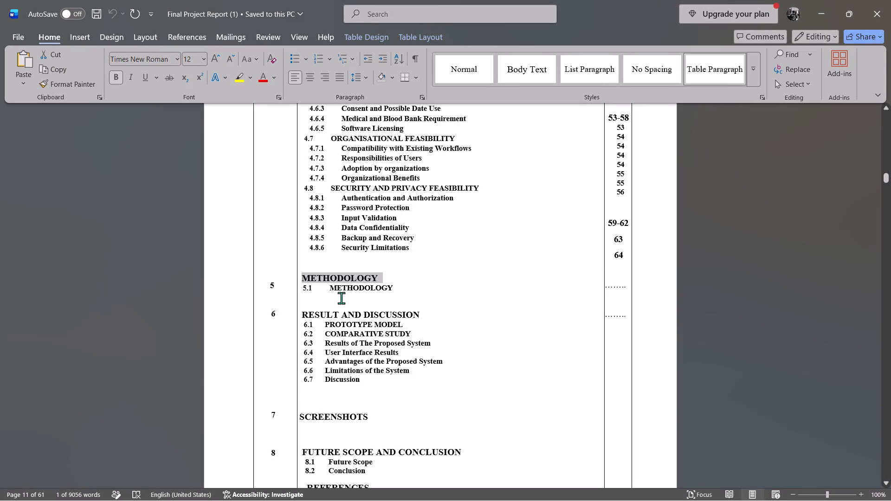
double_click(362, 288)
key("ctrl+c")
key("alt+Tab")
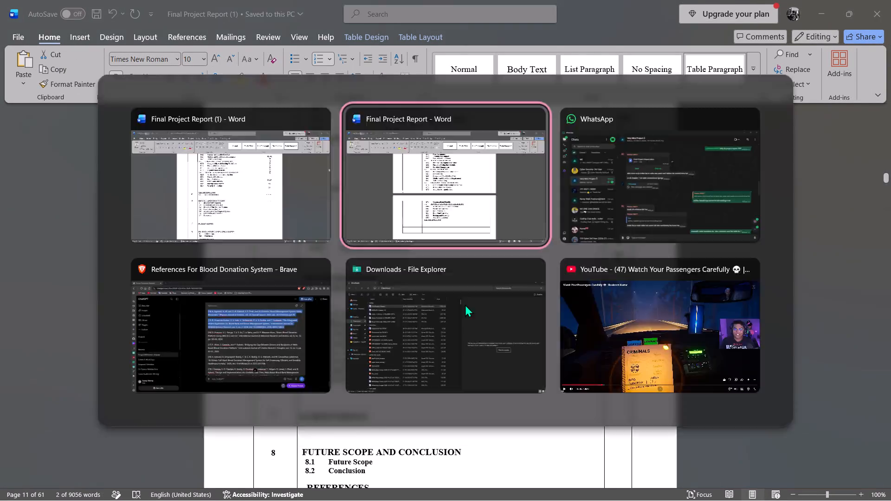
key("ctrl+v")
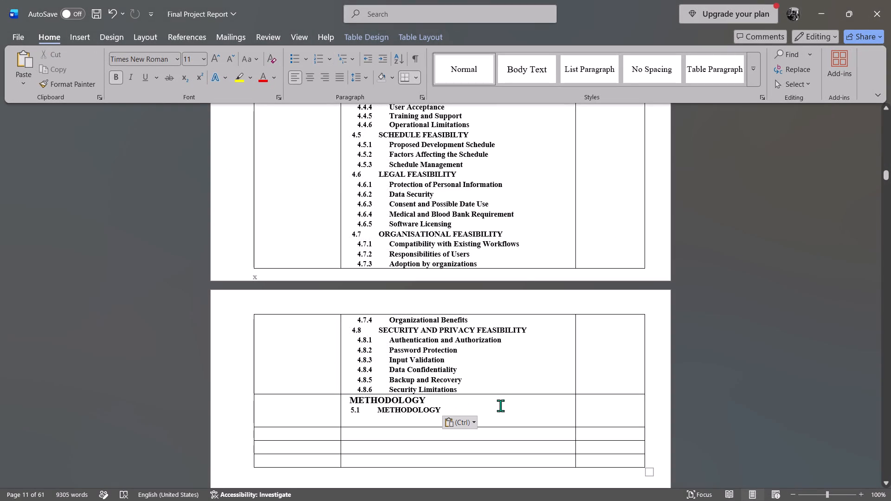
key("BackSpace")
Copy the RESULT AND DISCUSSION title from the original table into the empty row below METHODOLOGY in the new table.
left_click(397, 423)
key("alt+Tab")
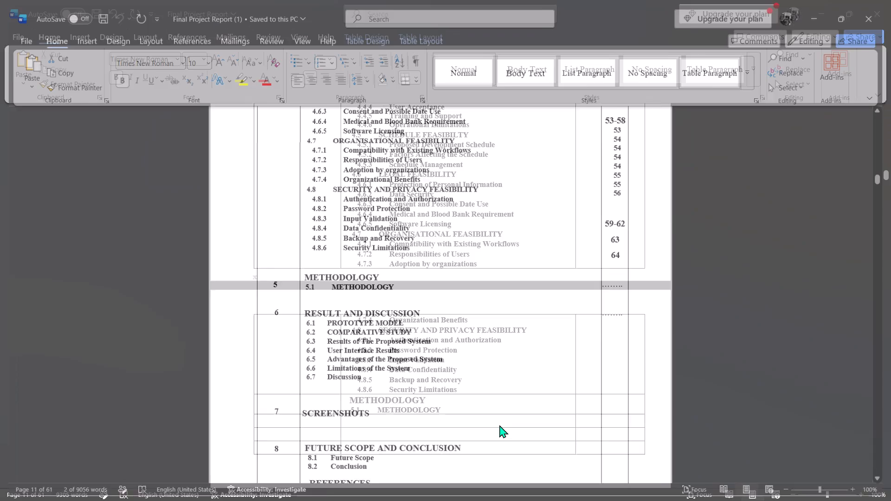
double_click(316, 315)
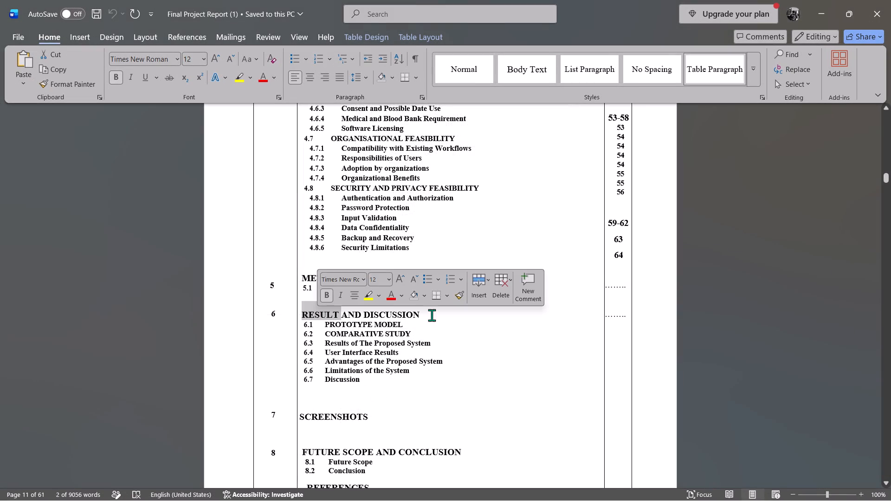
left_click(342, 317)
left_click(317, 312)
left_click_drag(318, 312, 408, 313)
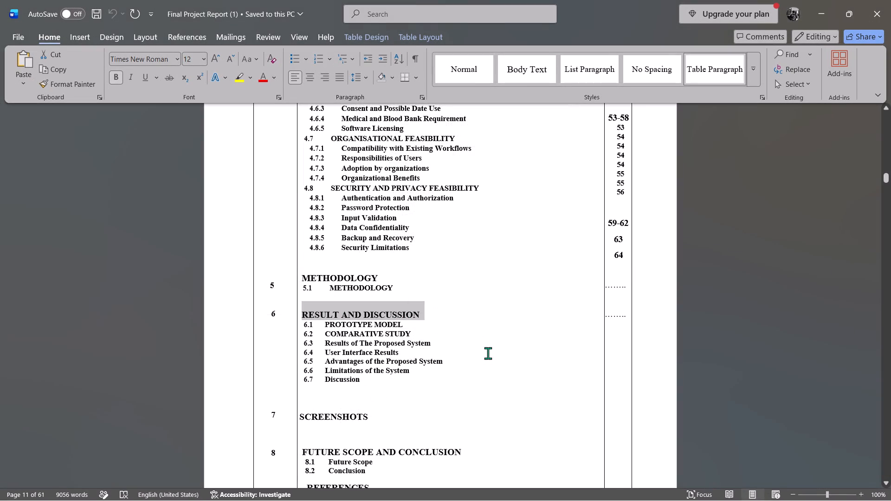
key("ctrl+c")
key("alt+Tab")
key("ctrl+v")
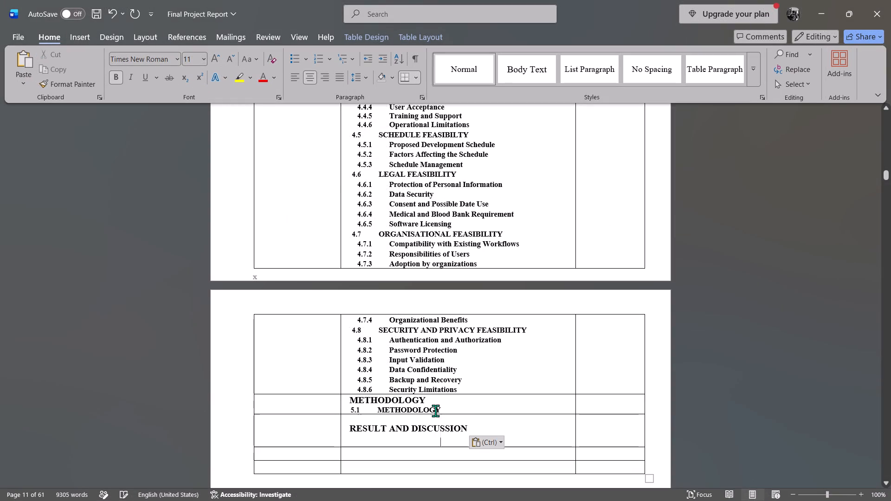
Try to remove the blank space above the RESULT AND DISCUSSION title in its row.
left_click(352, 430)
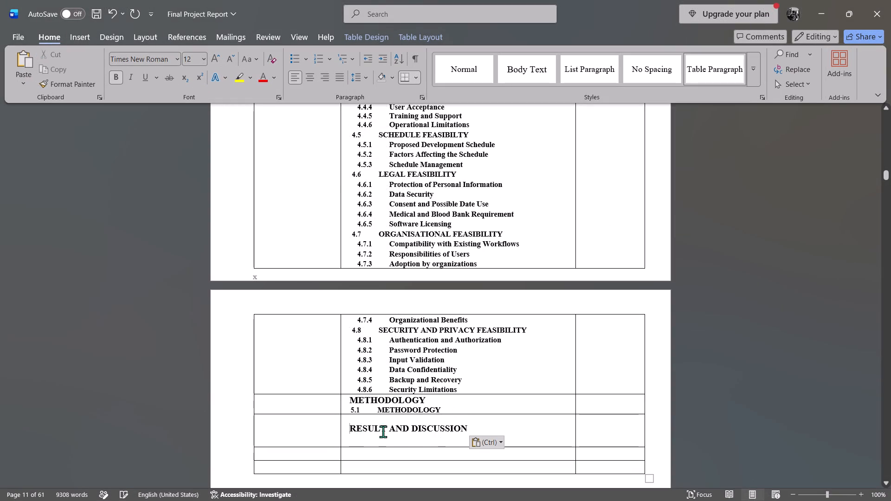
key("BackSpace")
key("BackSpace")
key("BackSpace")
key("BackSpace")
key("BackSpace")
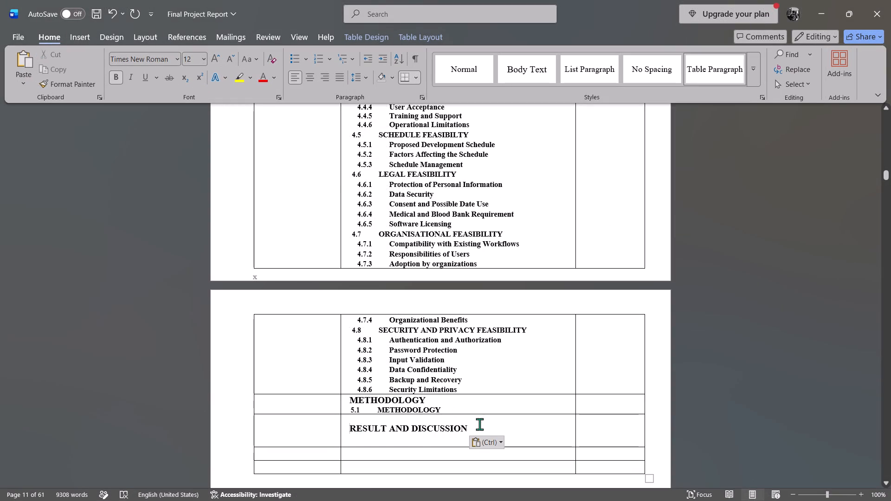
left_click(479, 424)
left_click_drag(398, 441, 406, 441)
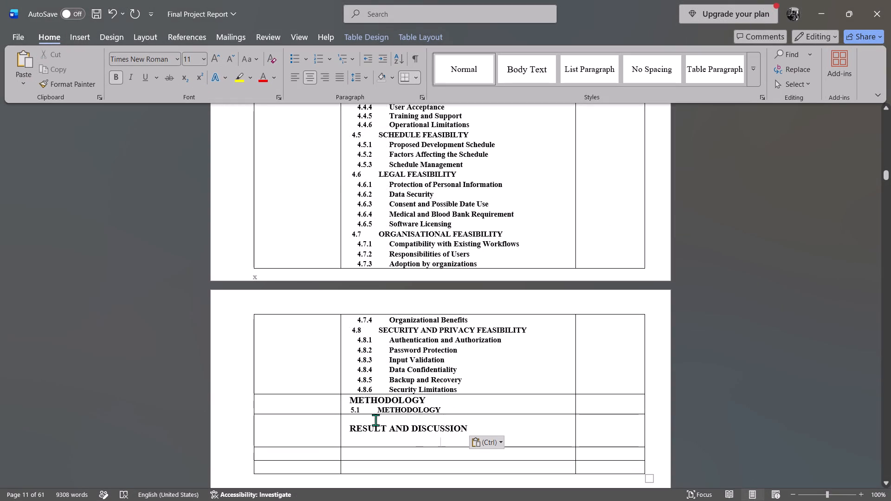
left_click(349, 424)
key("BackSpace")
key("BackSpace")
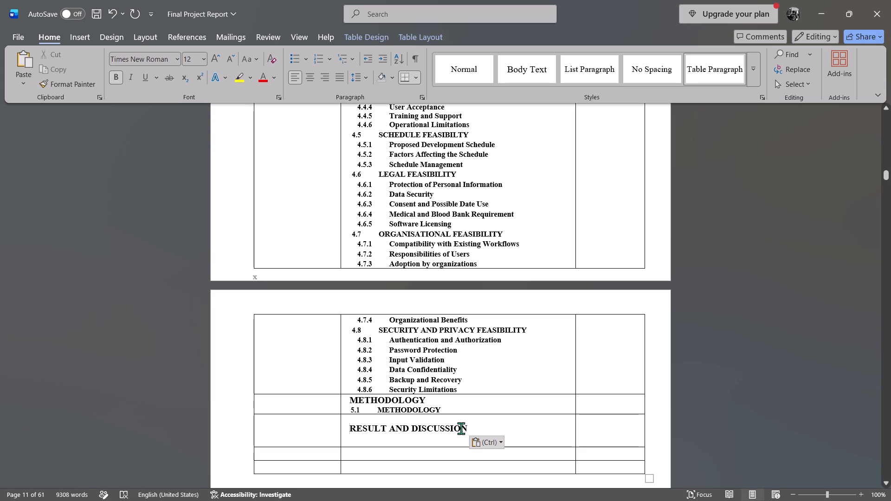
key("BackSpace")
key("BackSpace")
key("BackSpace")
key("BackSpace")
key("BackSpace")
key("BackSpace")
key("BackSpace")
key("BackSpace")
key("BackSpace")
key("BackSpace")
Copy subheadings 6.1 PROTOTYPE MODEL through 6.7 Discussion onto a new line beneath RESULT AND DISCUSSION and remove the extra empty line.
left_click(473, 429)
key("Return")
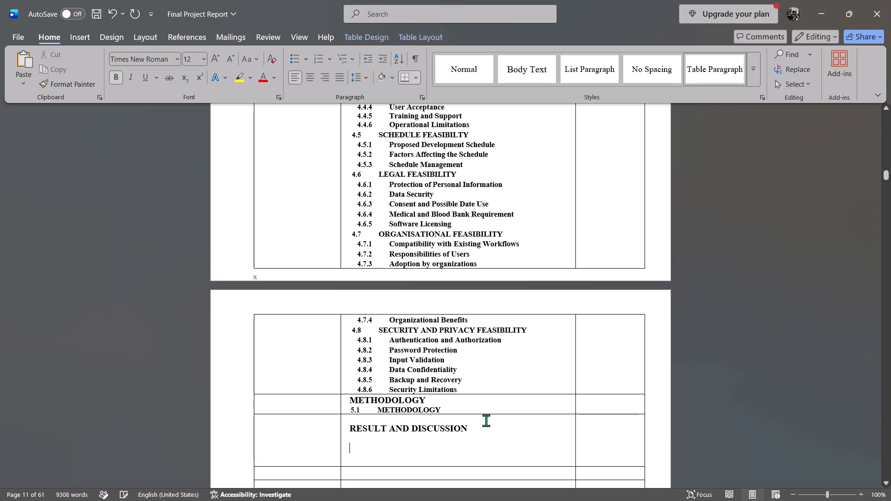
key("alt+Tab")
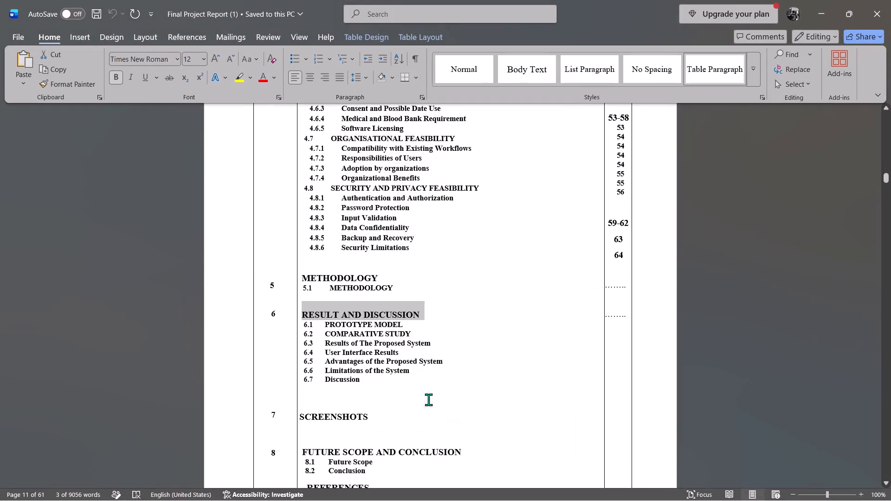
left_click(336, 324)
left_click_drag(336, 324, 371, 380)
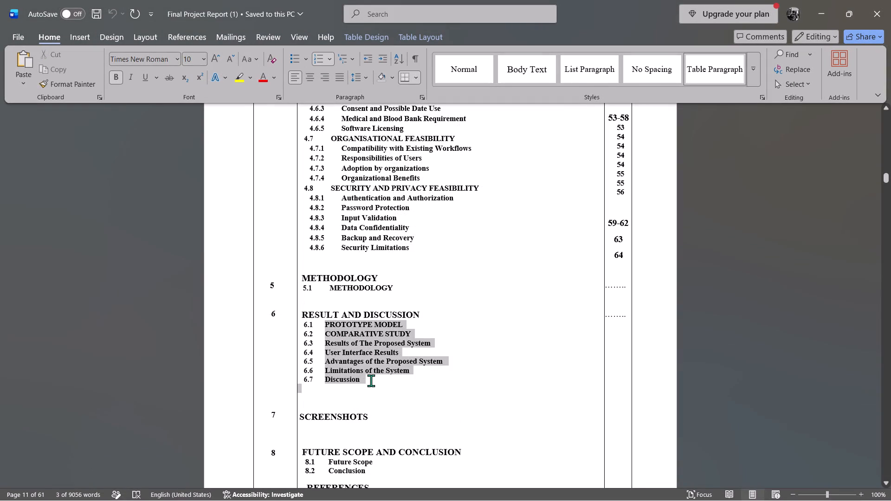
left_click_drag(371, 380, 371, 379)
key("ctrl+c")
key("alt+Tab")
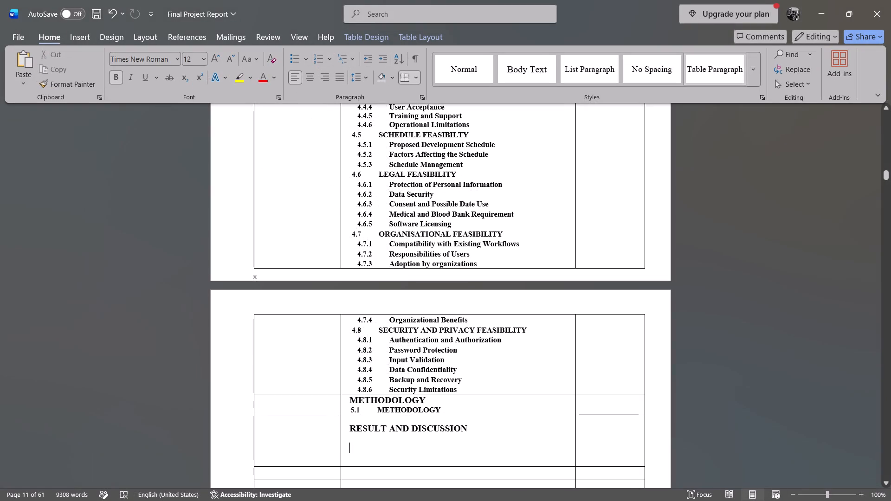
key("ctrl+v")
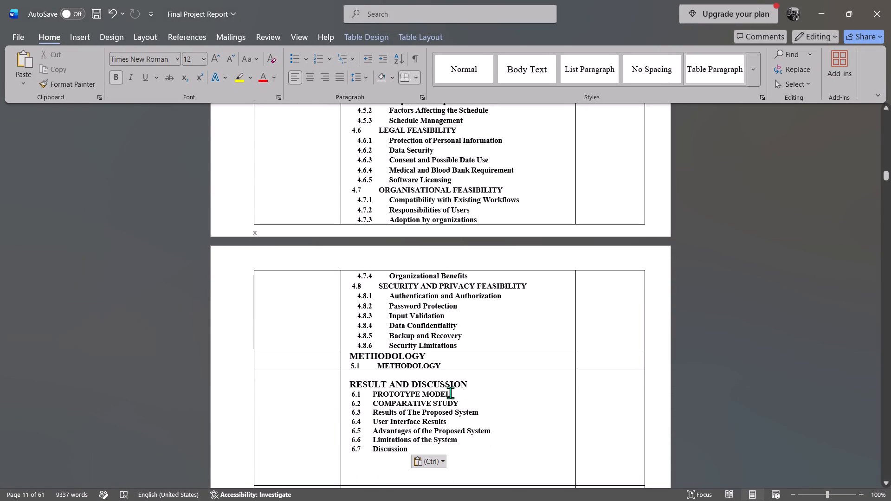
scroll(450, 392, "down", 1)
key("BackSpace")
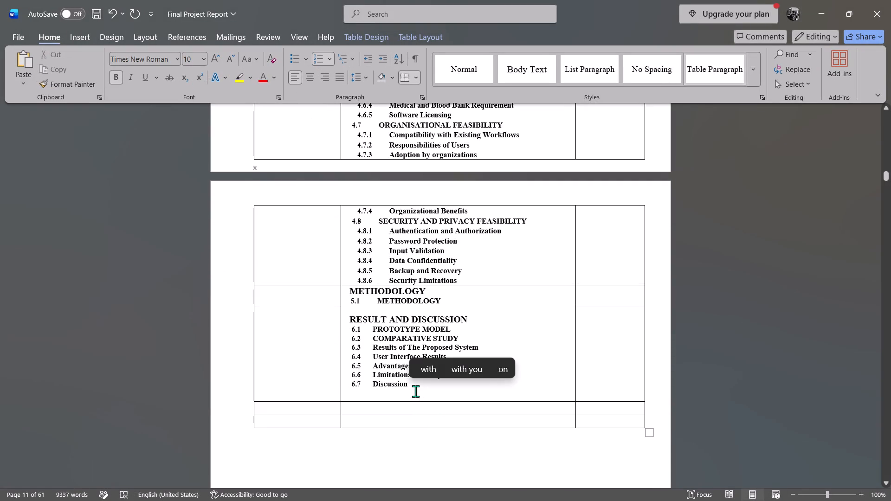
Copy the SCREENSHOTS title from the original into the row below RESULT AND DISCUSSION and left-align it.
left_click(392, 408)
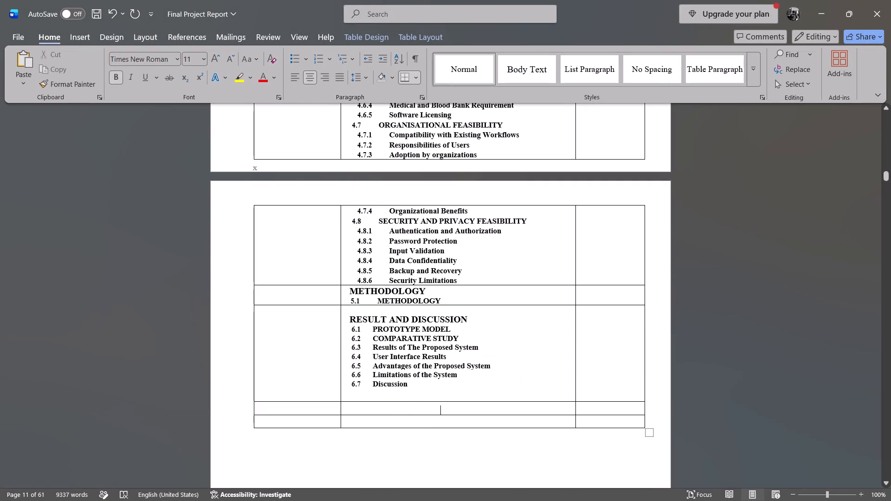
key("alt+Tab")
scroll(358, 395, "down", 1)
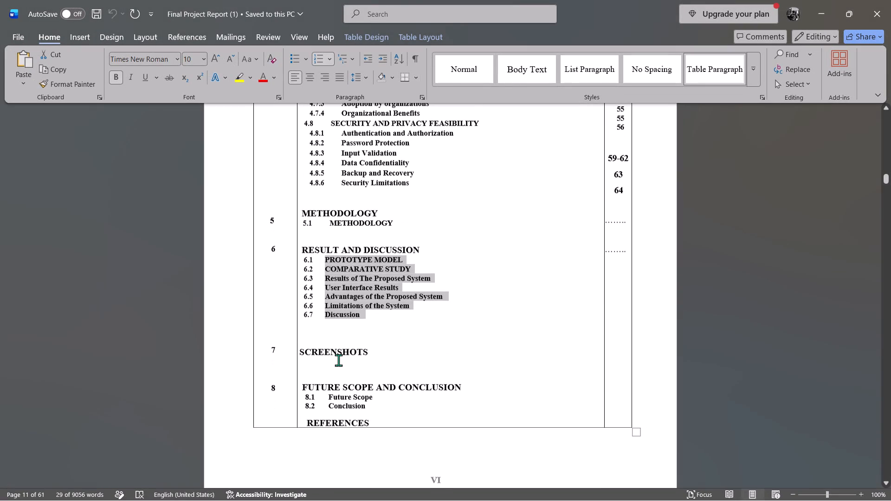
double_click(338, 355)
key("ctrl+c")
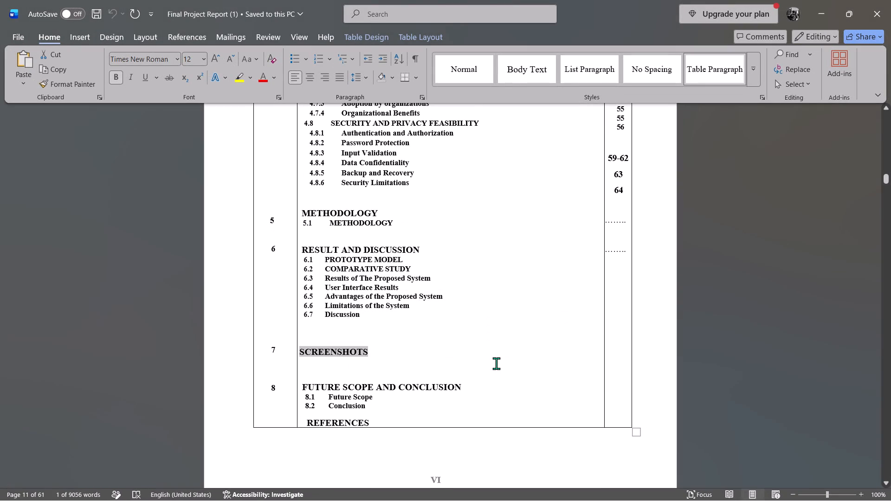
key("alt+Tab")
key("ctrl+v")
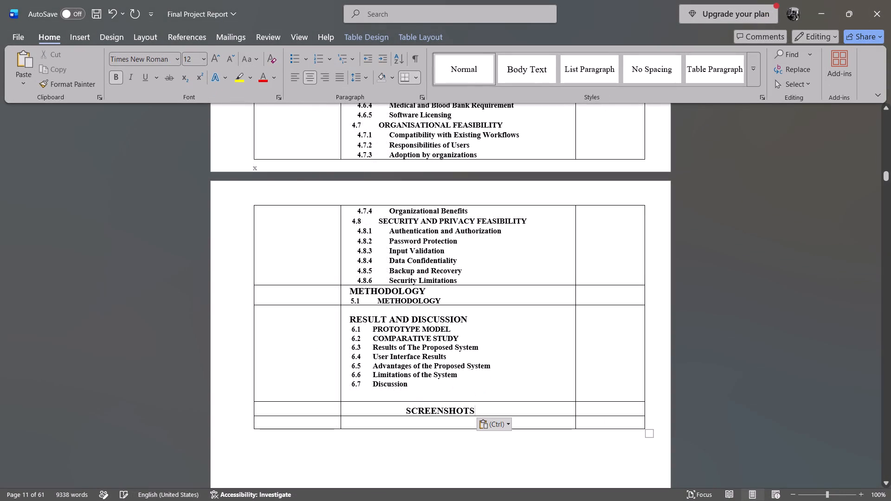
left_click(297, 78)
Copy the FUTURE SCOPE AND CONCLUSION title from the original into the last row of the new table and left-align it.
left_click(446, 424)
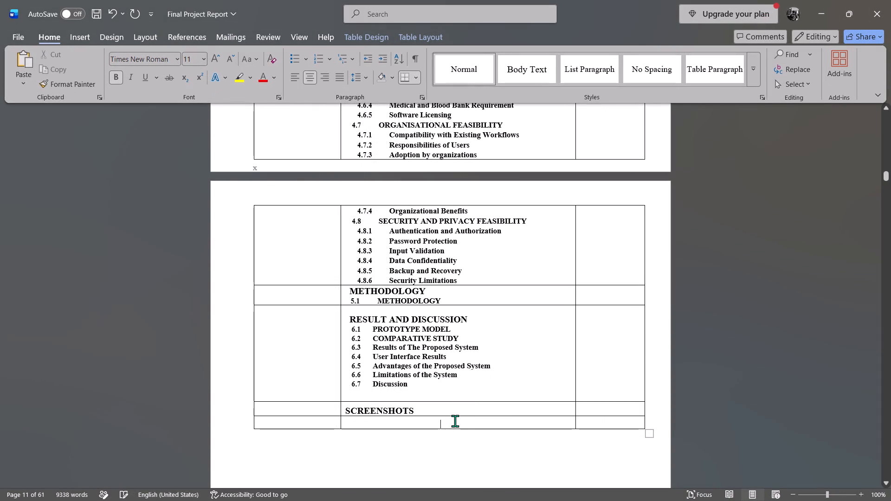
key("alt+Tab")
left_click(317, 389)
left_click_drag(317, 389, 384, 385)
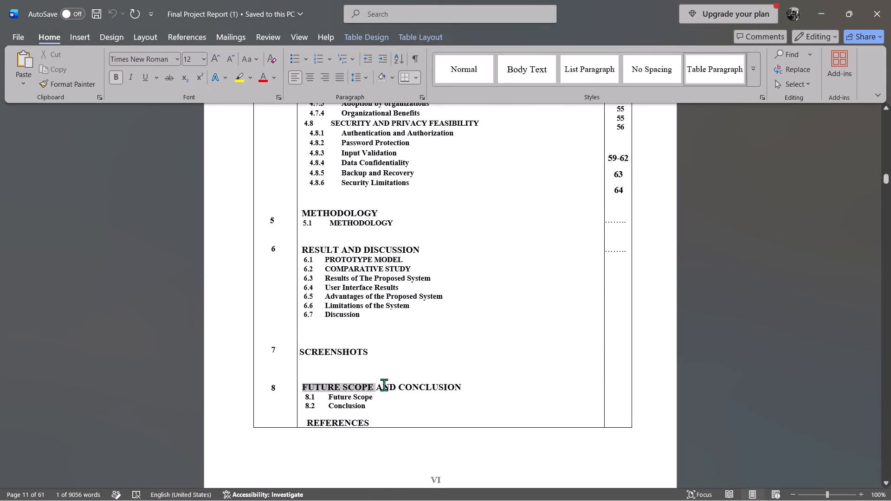
left_click_drag(384, 385, 463, 386)
key("ctrl+c")
key("alt+Tab")
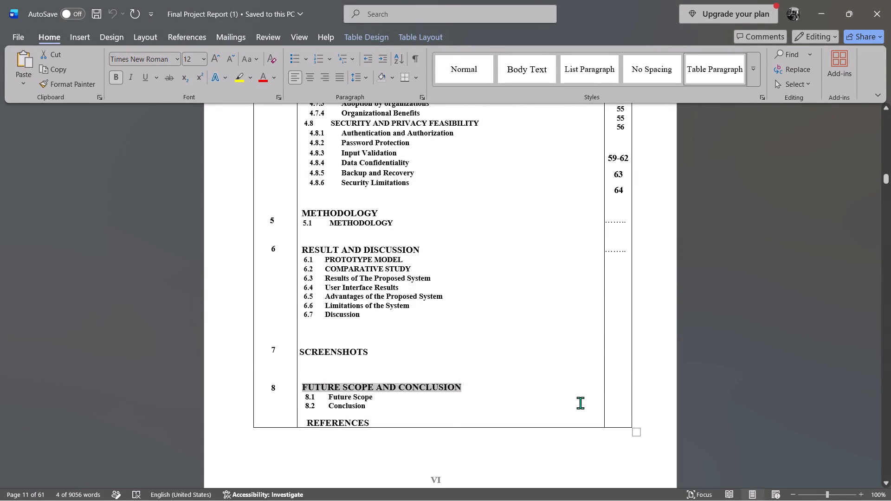
key("ctrl+v")
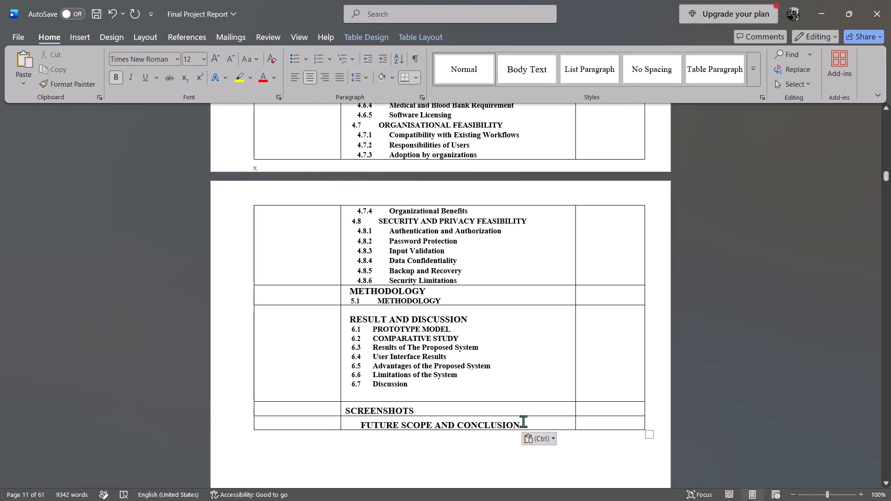
left_click(288, 74)
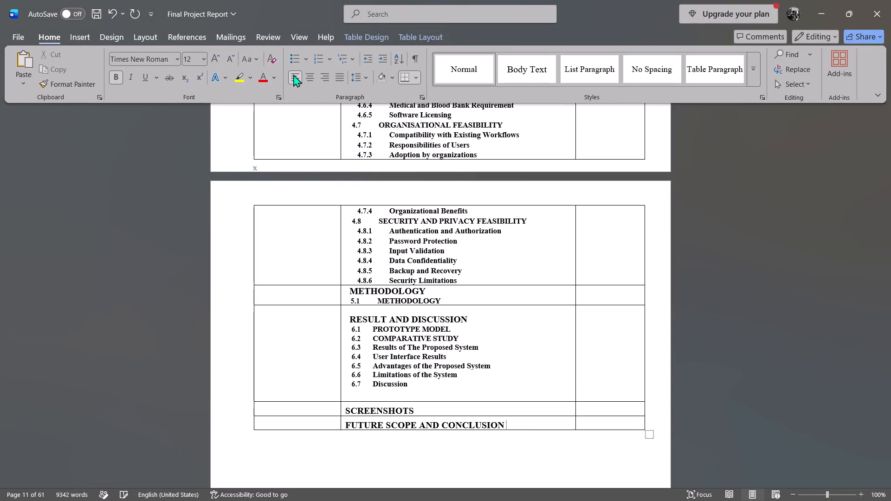
Start a new line beneath the FUTURE SCOPE AND CONCLUSION title in the last row.
key("Return")
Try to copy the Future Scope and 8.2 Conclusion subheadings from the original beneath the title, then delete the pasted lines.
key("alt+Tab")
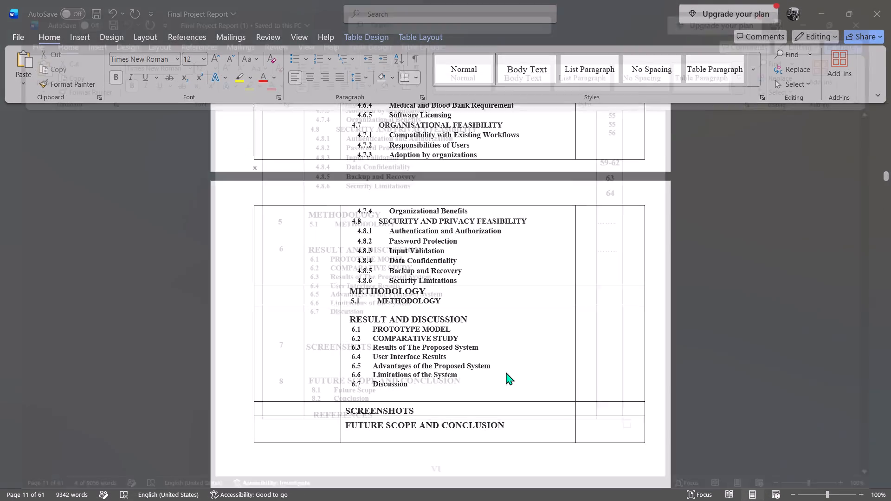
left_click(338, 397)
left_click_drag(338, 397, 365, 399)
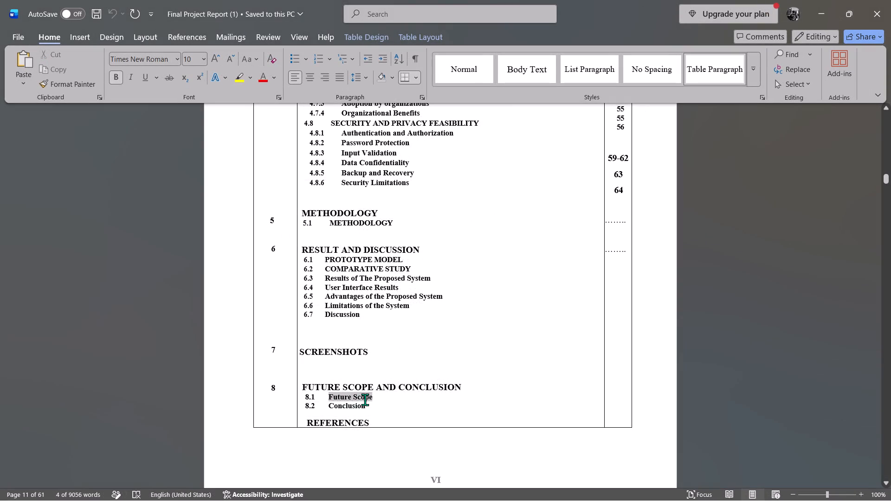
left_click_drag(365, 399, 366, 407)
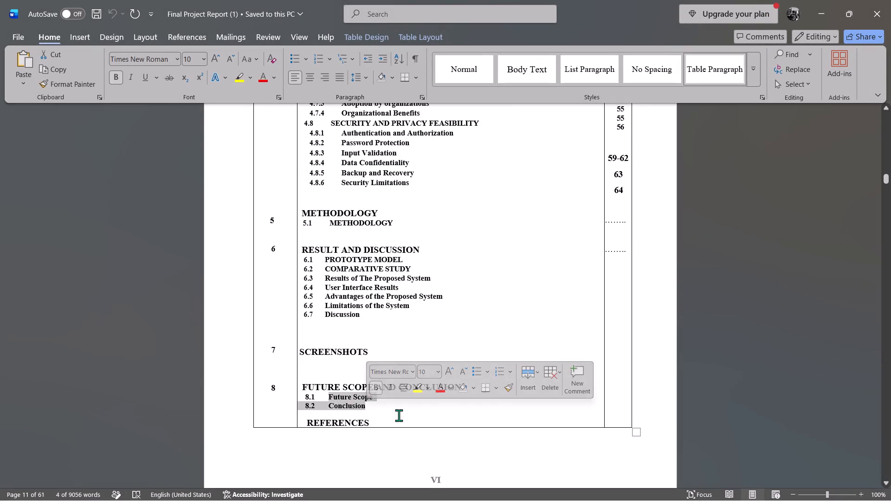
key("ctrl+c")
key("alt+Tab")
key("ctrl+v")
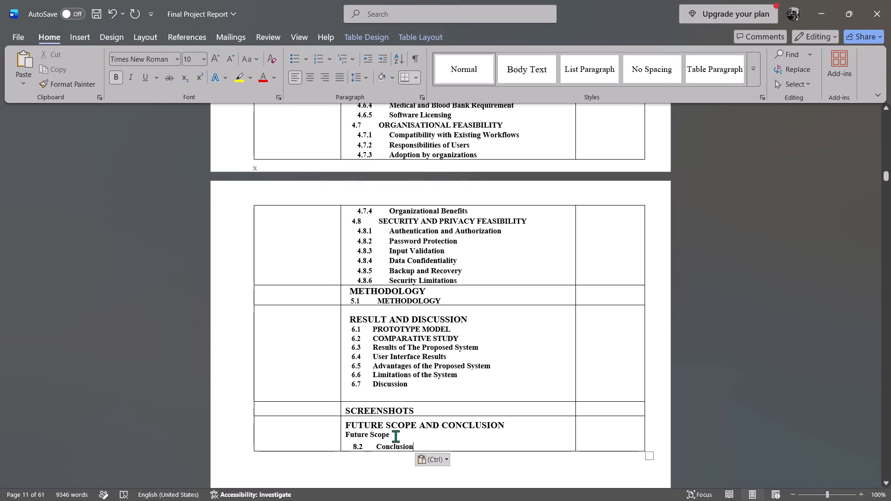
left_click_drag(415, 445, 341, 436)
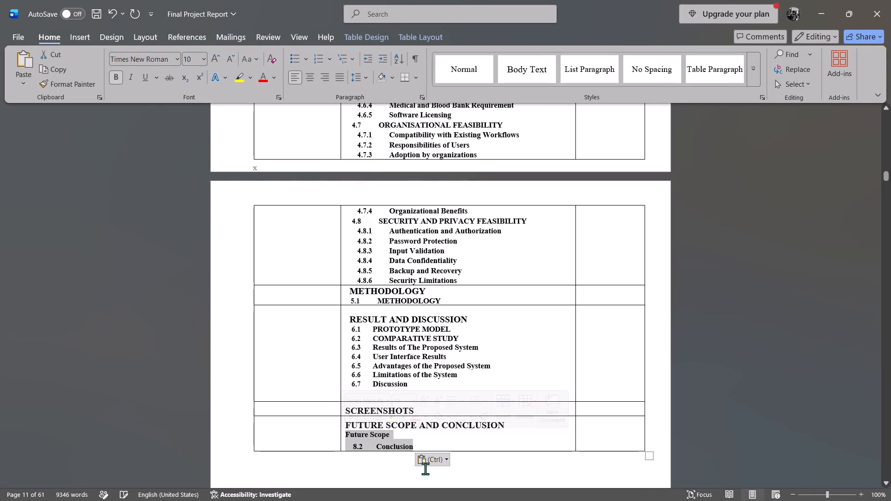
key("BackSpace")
Copy subheadings 8.1 Future Scope and 8.2 Conclusion from the original onto the empty line beneath FUTURE SCOPE AND CONCLUSION.
key("alt+Tab")
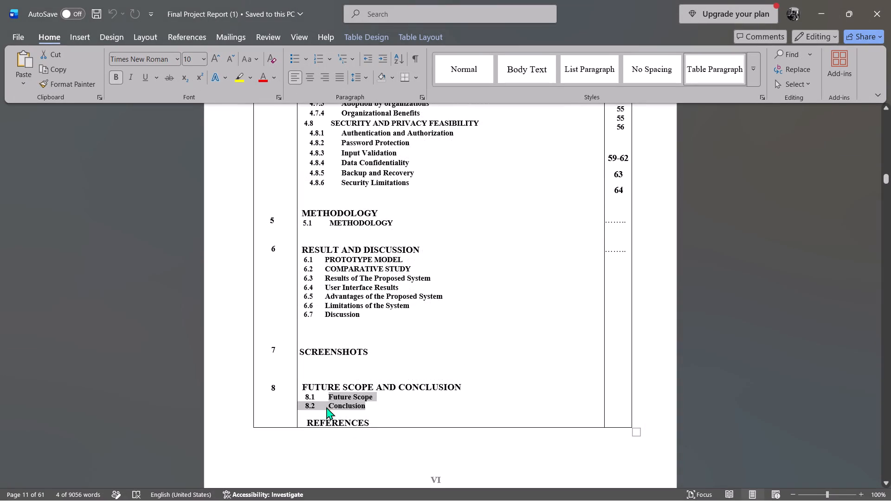
left_click(333, 395)
left_click(305, 397)
left_click_drag(305, 397, 330, 401)
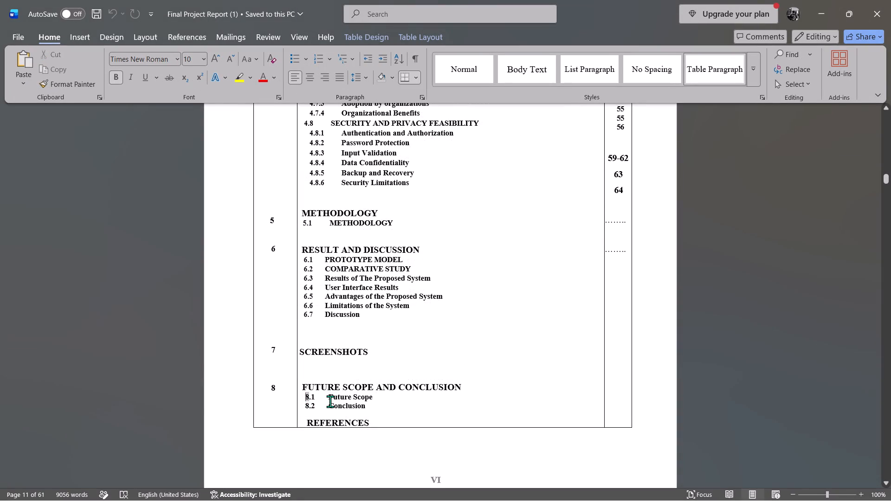
left_click_drag(330, 401, 367, 405)
key("ctrl+c")
key("alt+Tab")
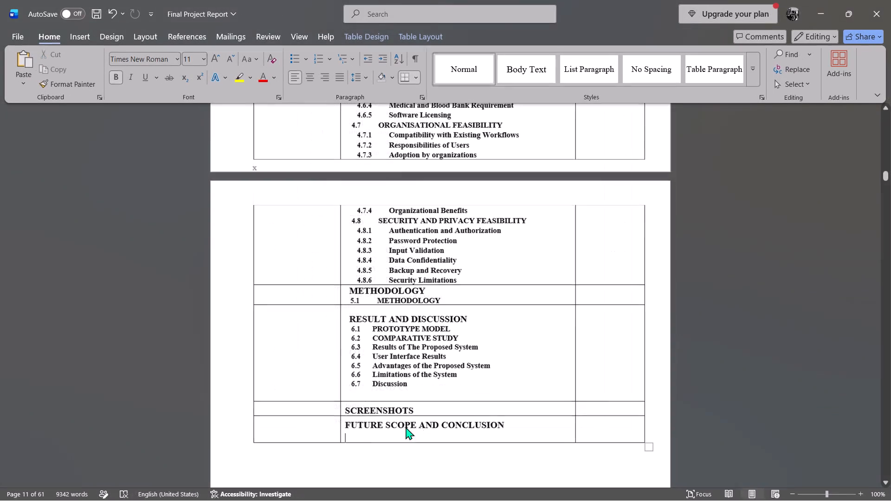
key("ctrl+v")
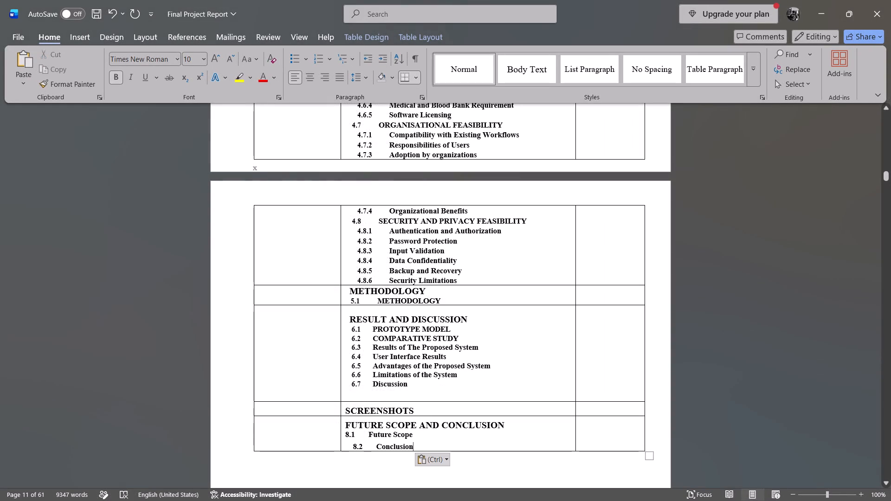
Indent the 8.1 Future Scope line with spaces so it lines up with 8.2 Conclusion.
left_click(344, 434)
key("space")
key("space")
key("space")
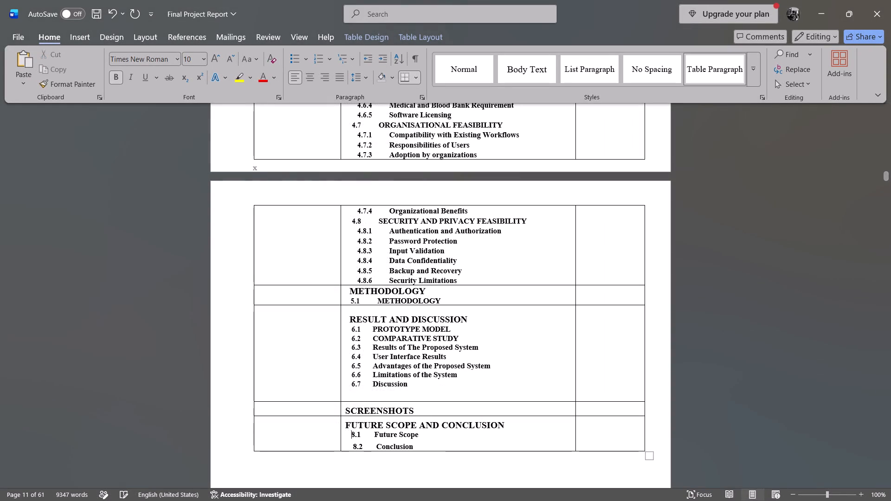
key("space")
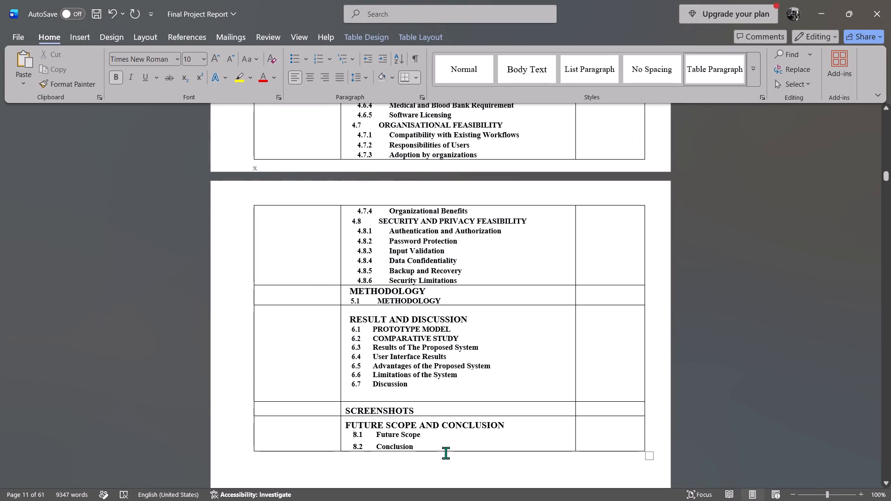
left_click(445, 451)
left_click(453, 436)
Insert a new table row below the FUTURE SCOPE AND CONCLUSION row.
scroll(481, 433, "down", 4)
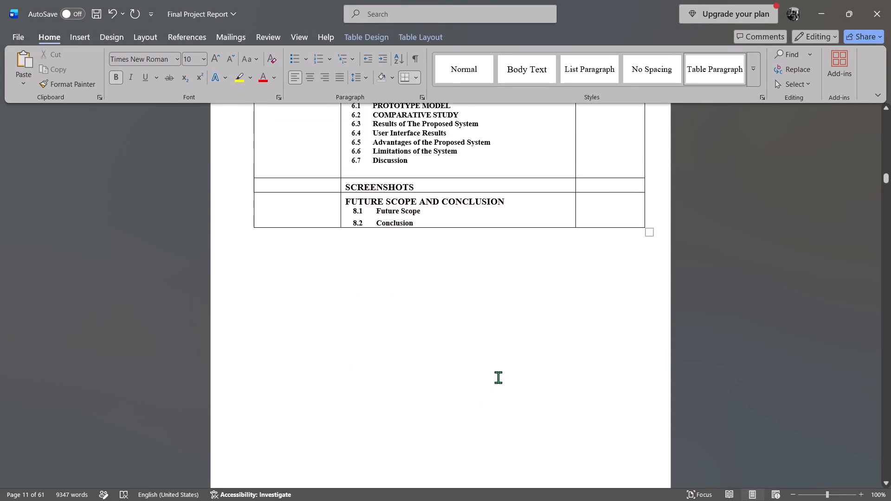
scroll(498, 377, "down", 3)
scroll(505, 364, "up", 9)
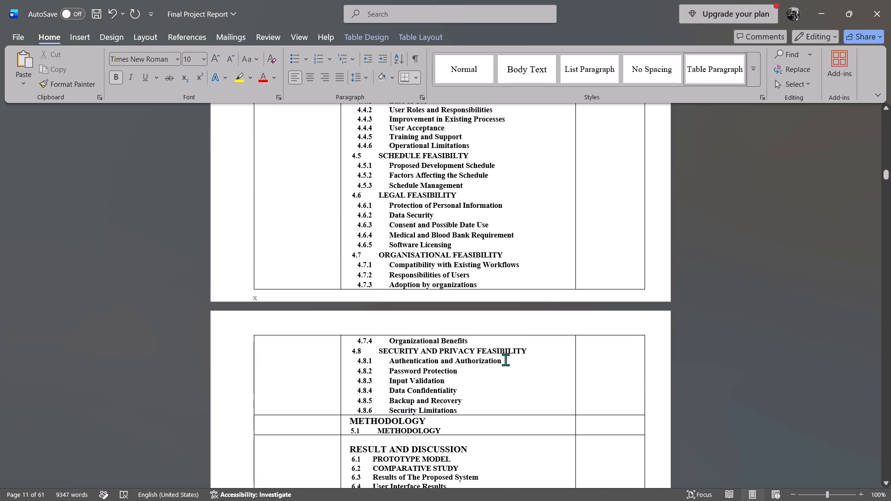
scroll(505, 360, "down", 6)
left_click(478, 186)
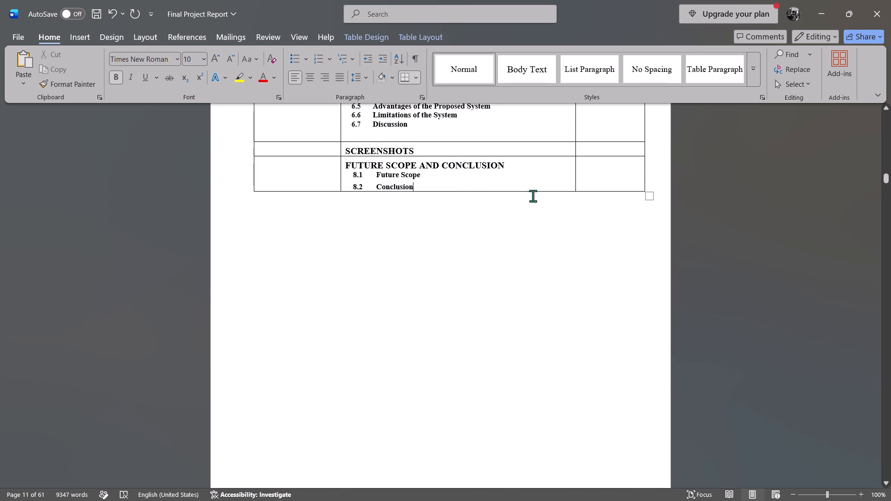
right_click(535, 169)
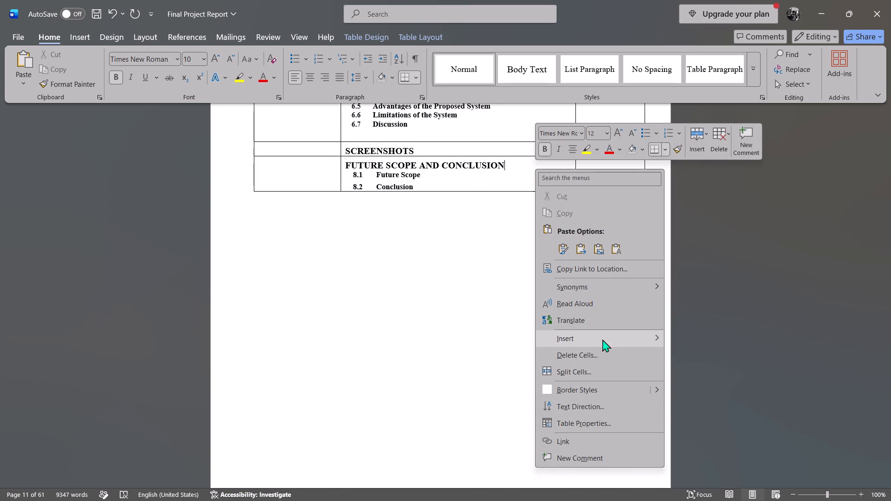
left_click(590, 331)
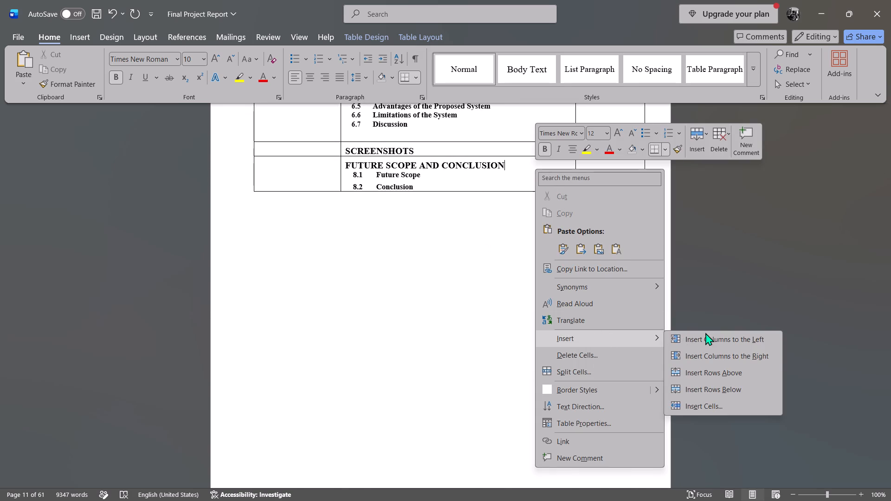
left_click(717, 391)
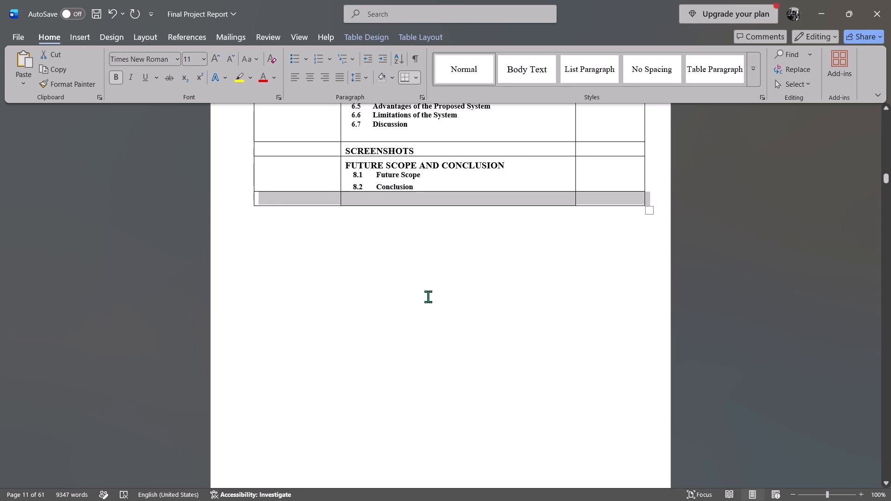
Copy the REFERENCES title from the original into the title cell of the new last row.
scroll(356, 266, "up", 1)
left_click(312, 265)
left_click(392, 268)
key("alt+Tab")
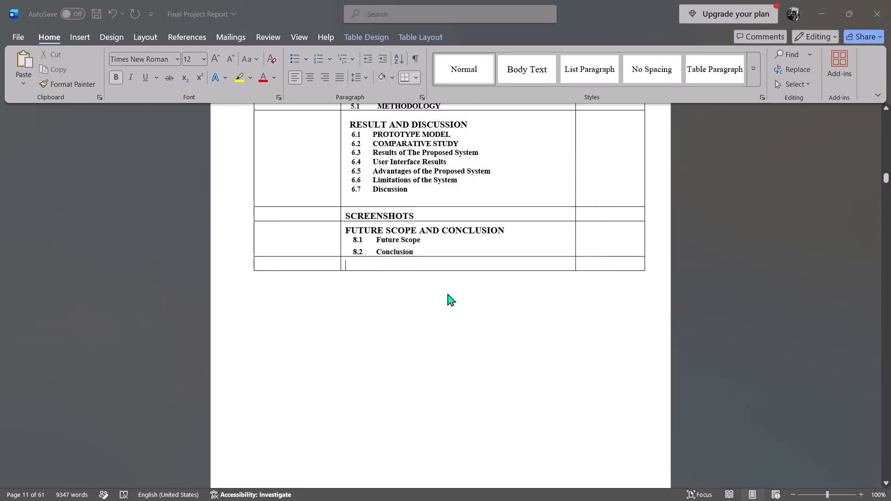
double_click(345, 423)
key("ctrl+c")
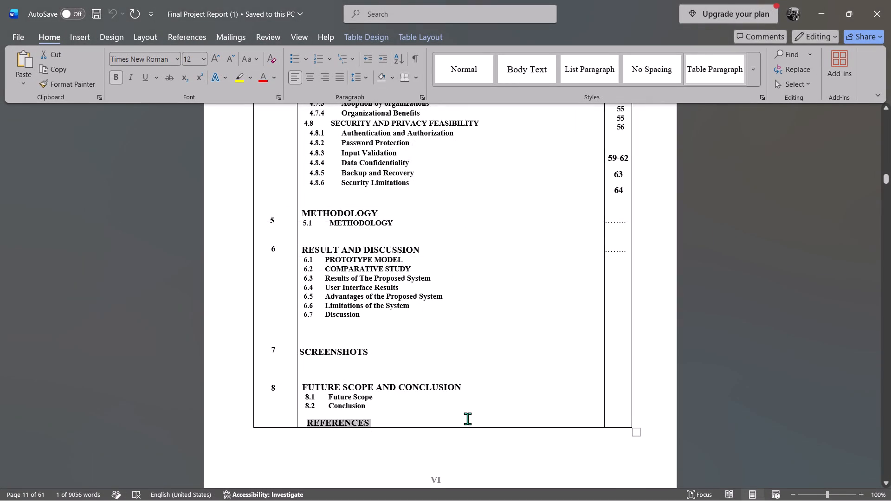
key("alt+Tab")
key("ctrl+v")
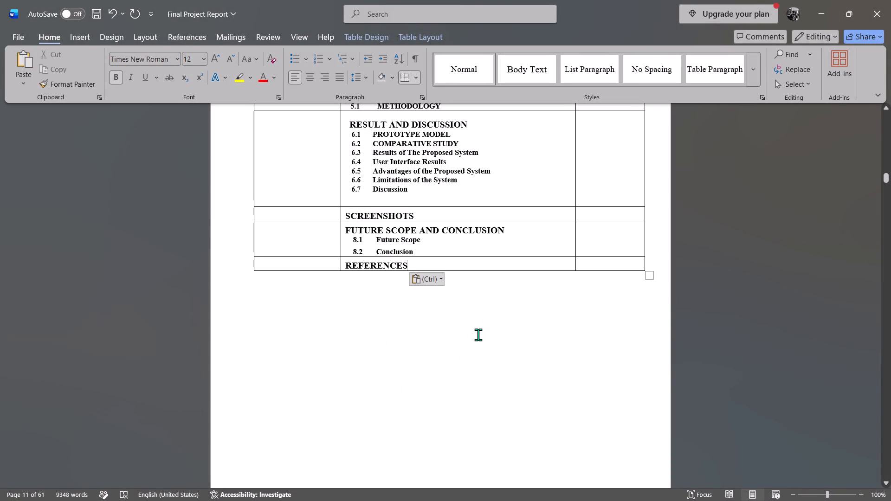
key("Return")
key("BackSpace")
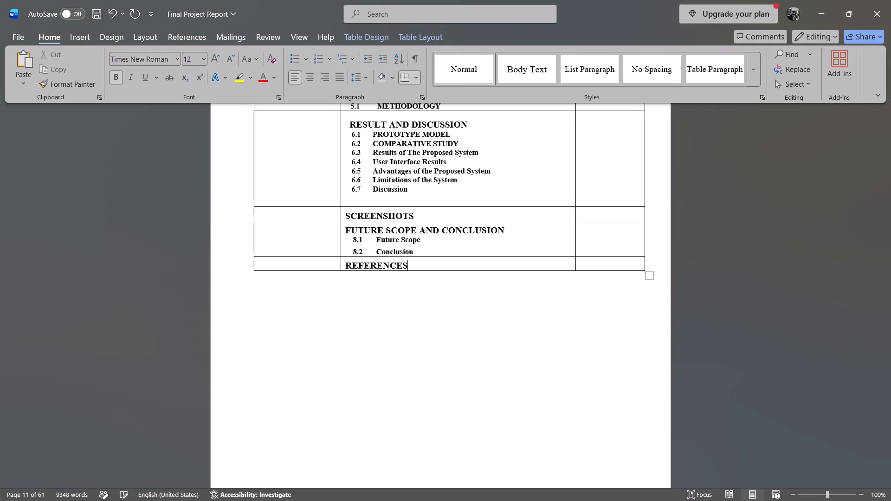
Check the chapter numbering in the original index and enter chapter number 1 beside INTRODUCTION in the new table.
scroll(492, 305, "up", 2)
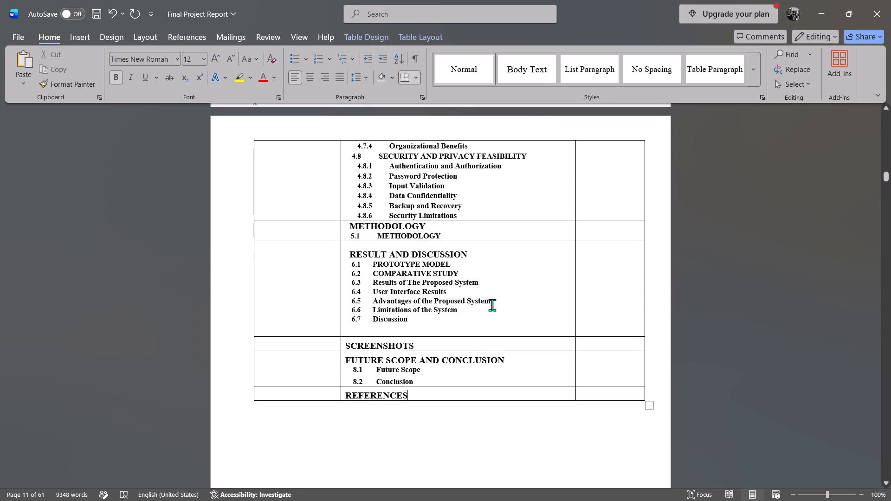
scroll(492, 305, "up", 11)
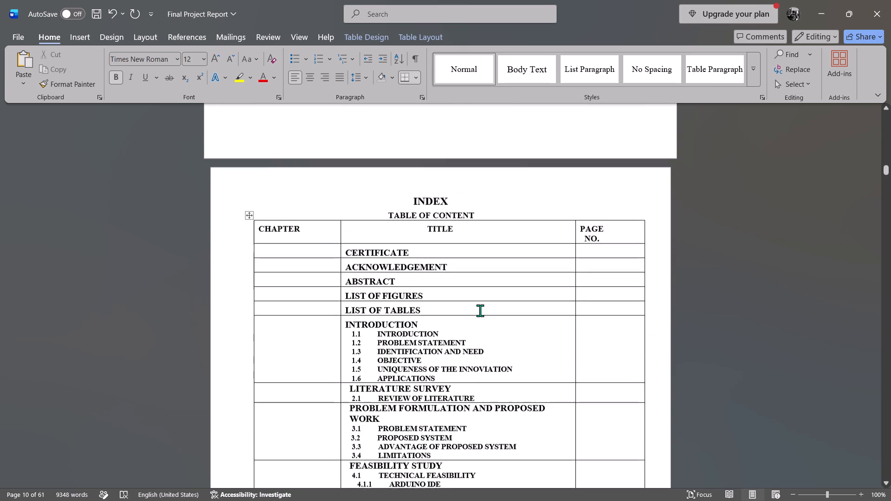
left_click(292, 254)
key("alt+Tab")
scroll(370, 277, "up", 6)
scroll(370, 277, "down", 1)
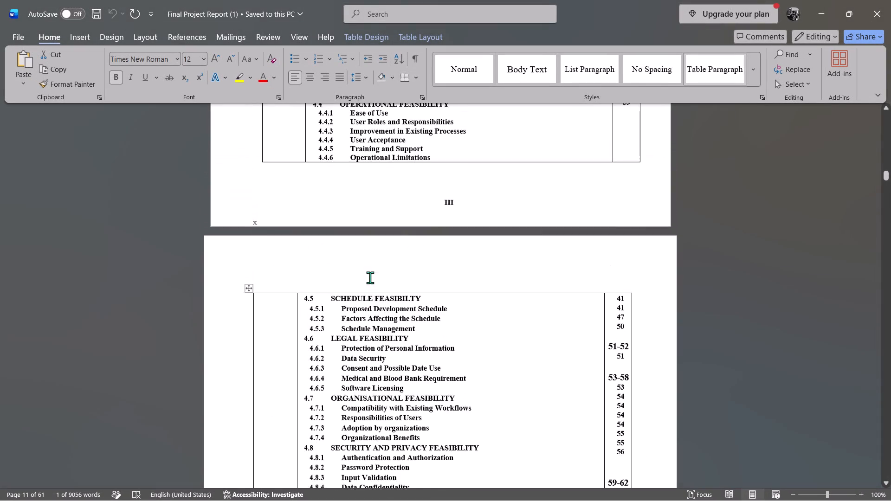
scroll(370, 277, "up", 8)
scroll(370, 277, "down", 1)
scroll(370, 277, "up", 3)
scroll(358, 311, "down", 1)
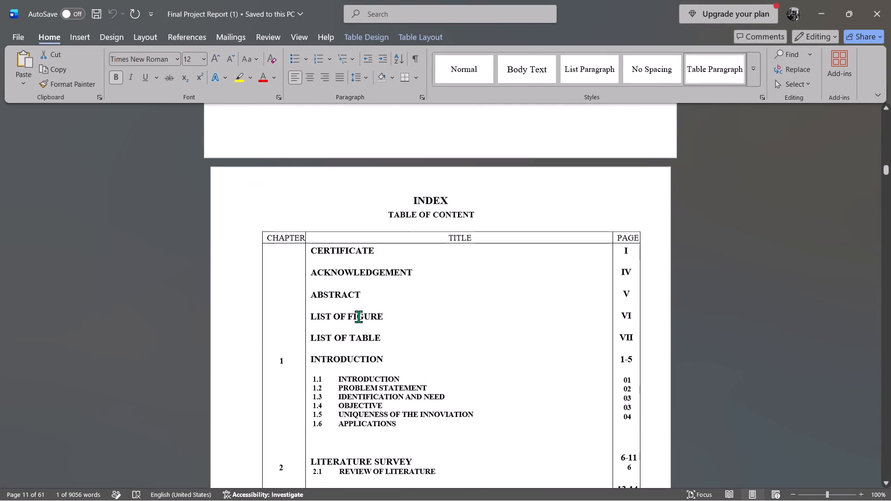
key("alt+Tab")
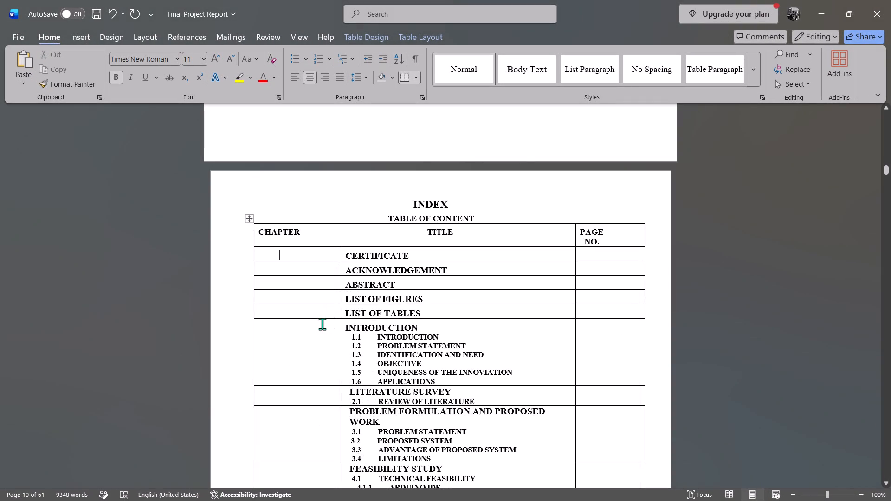
left_click(297, 332)
key("1")
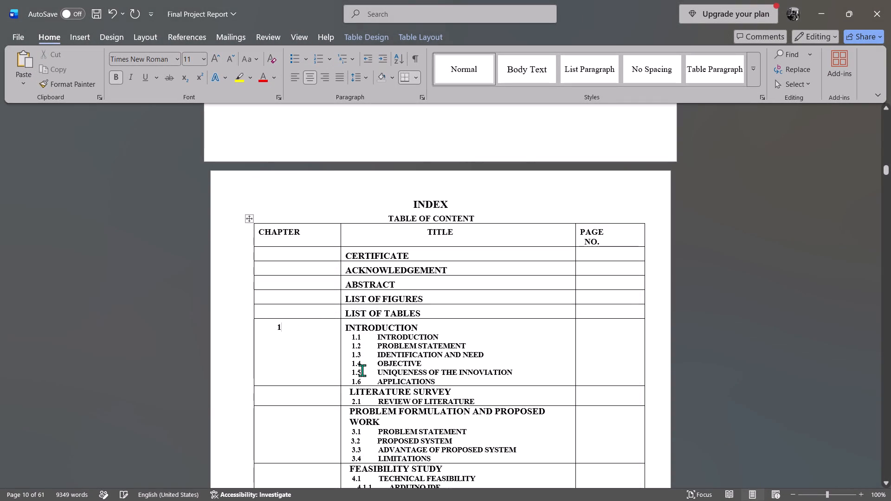